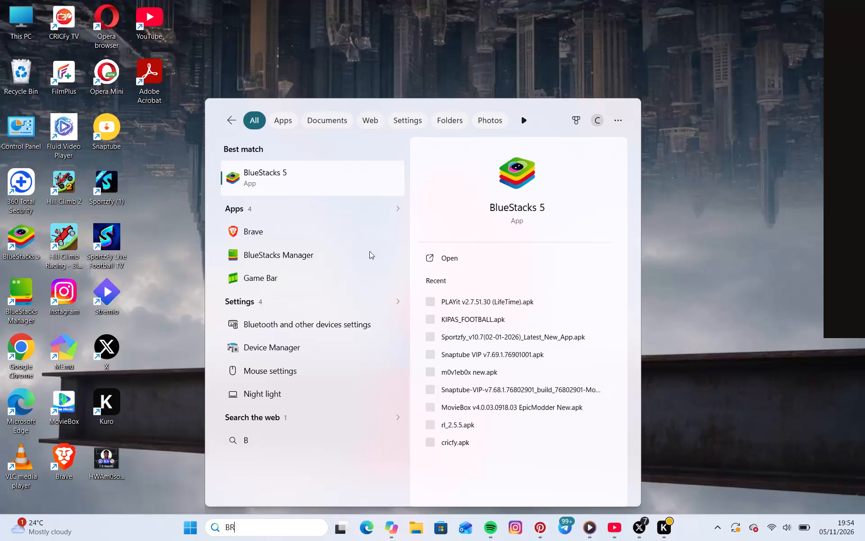
# Open the Brave browser and bring up the Colorful and White Infographic design in Canva.
pyautogui.press('a')
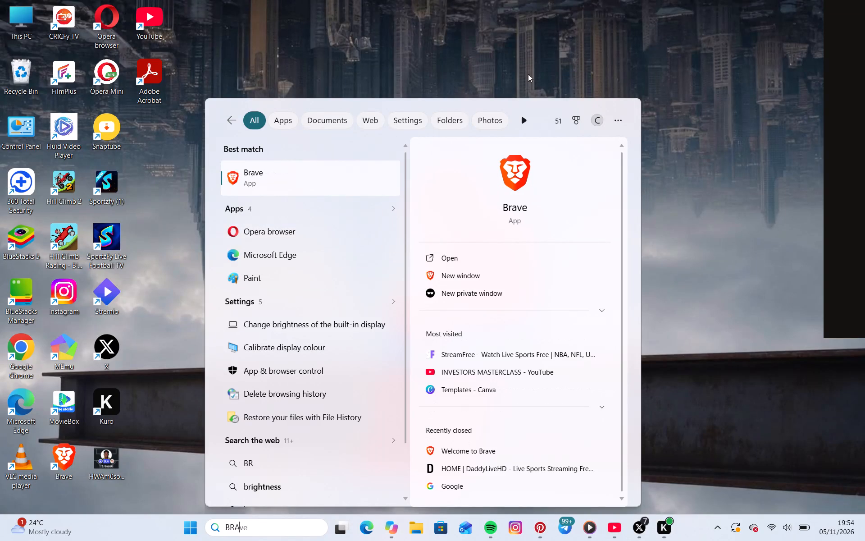
pyautogui.click(469, 257)
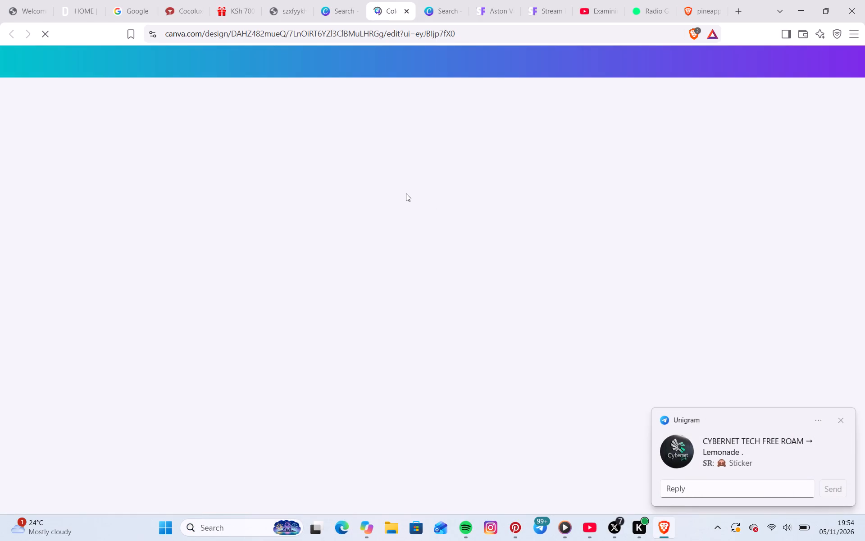
pyautogui.click(335, 6)
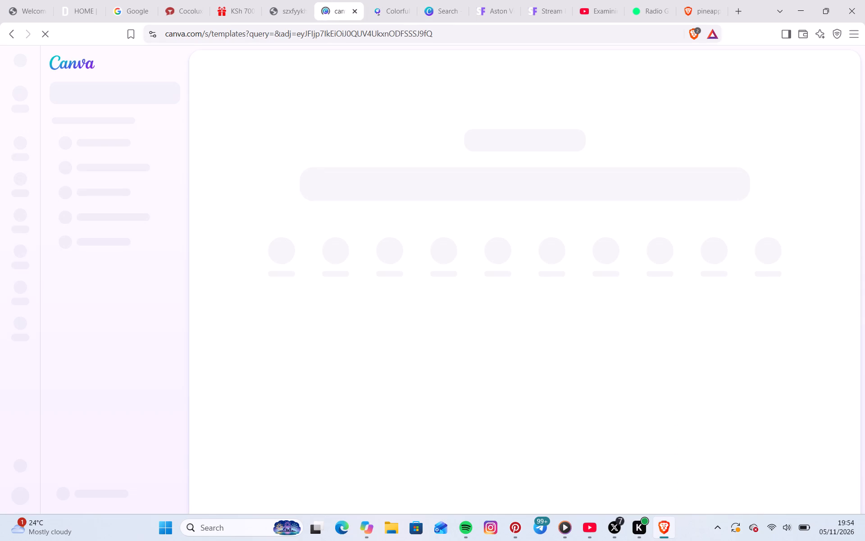
pyautogui.click(382, 14)
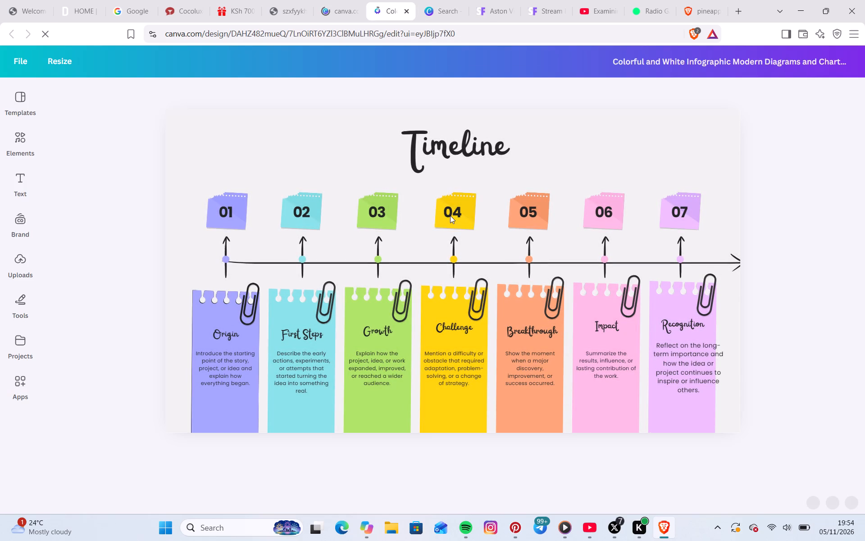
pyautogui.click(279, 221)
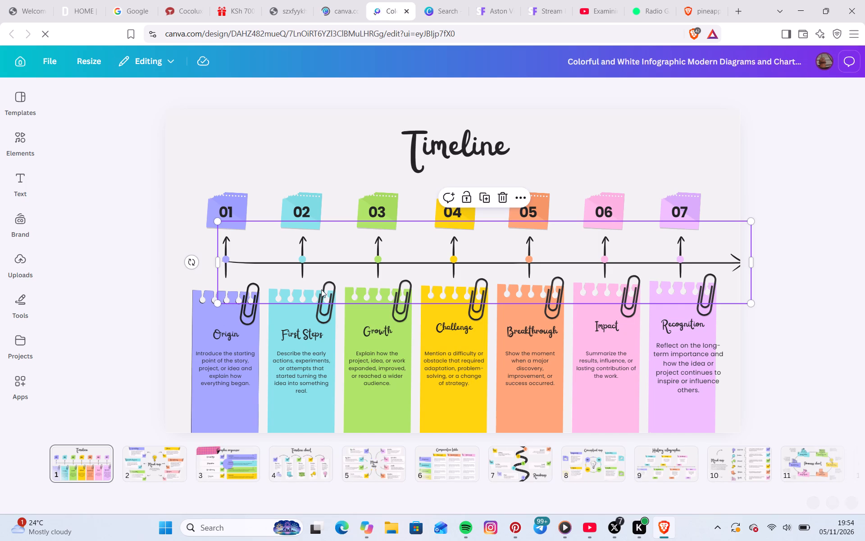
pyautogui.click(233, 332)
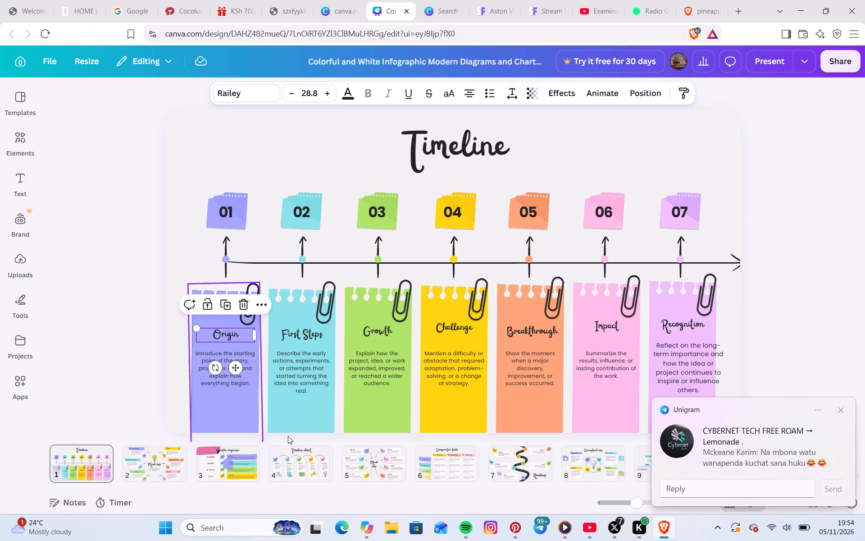
# On the Timeline chart page, enlarge the Investigation description to font size 14.2 and shift the laptop drawing slightly down and left.
pyautogui.click(314, 455)
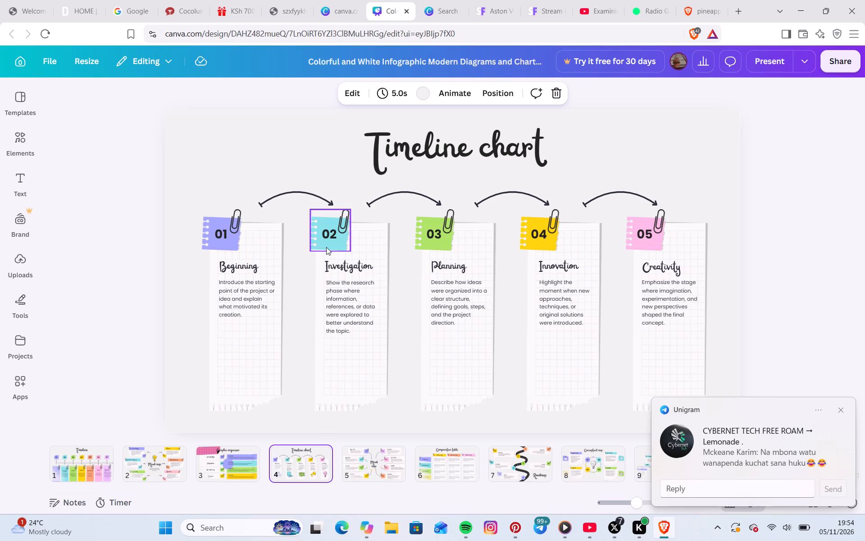
pyautogui.click(326, 247)
pyautogui.click(347, 293)
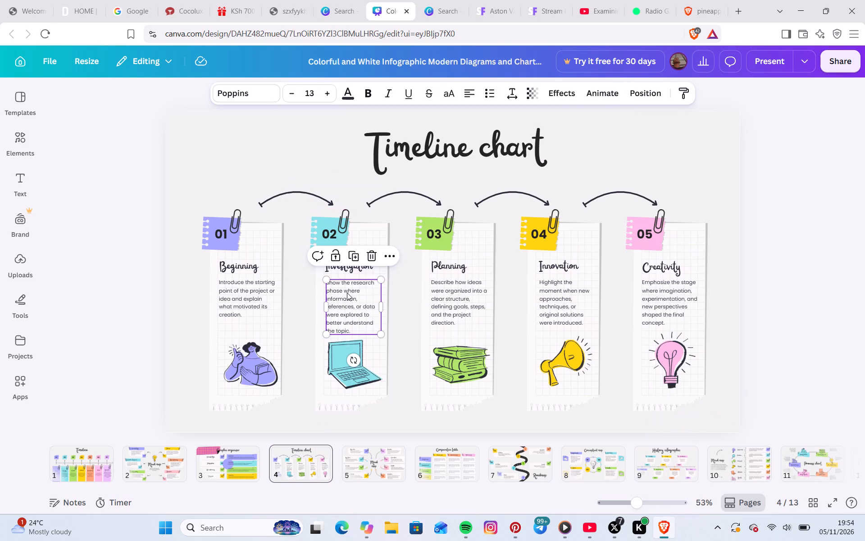
pyautogui.moveTo(328, 333); pyautogui.dragTo(323, 335)
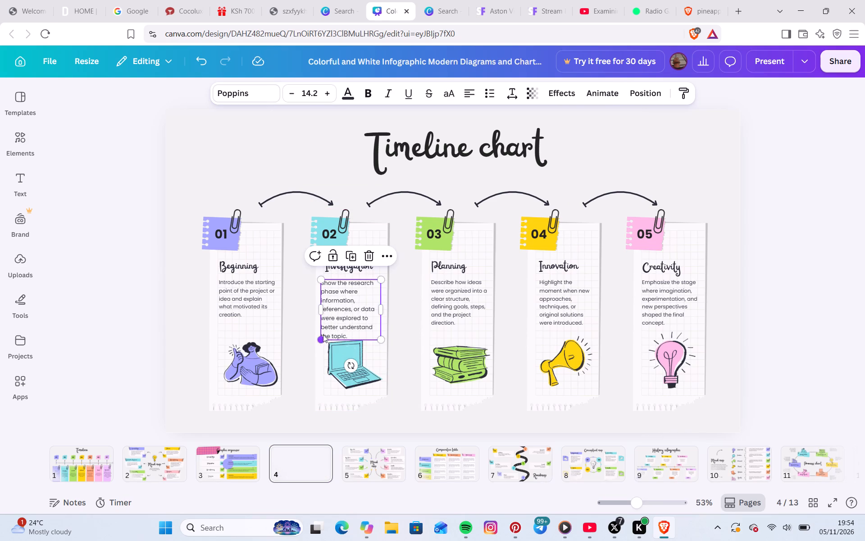
pyautogui.moveTo(336, 348); pyautogui.dragTo(330, 354)
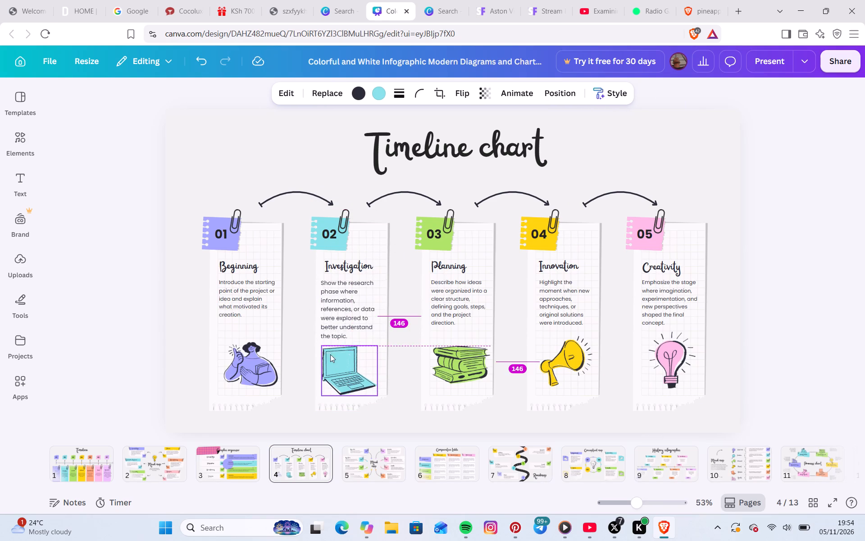
# Enlarge the Planning, Innovation and Creativity descriptions to font sizes of about 13.4, 13.8 and 14.1.
pyautogui.click(437, 301)
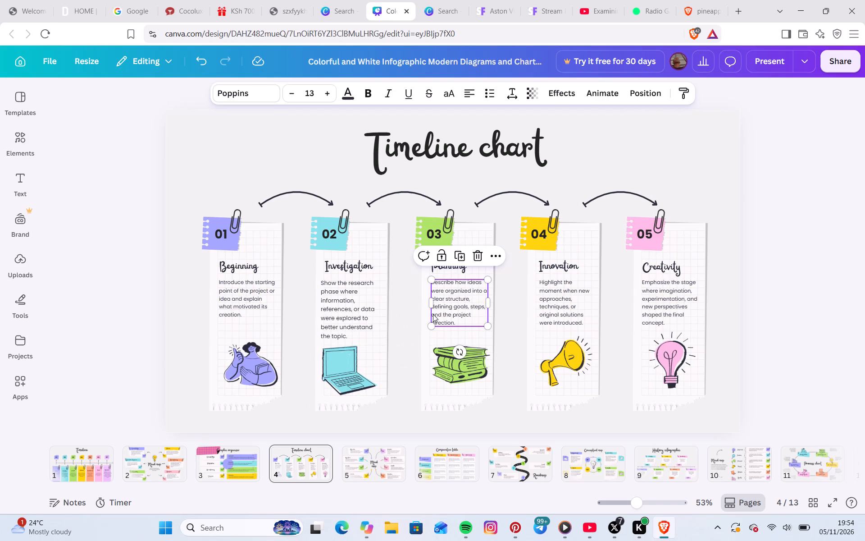
pyautogui.click(432, 324)
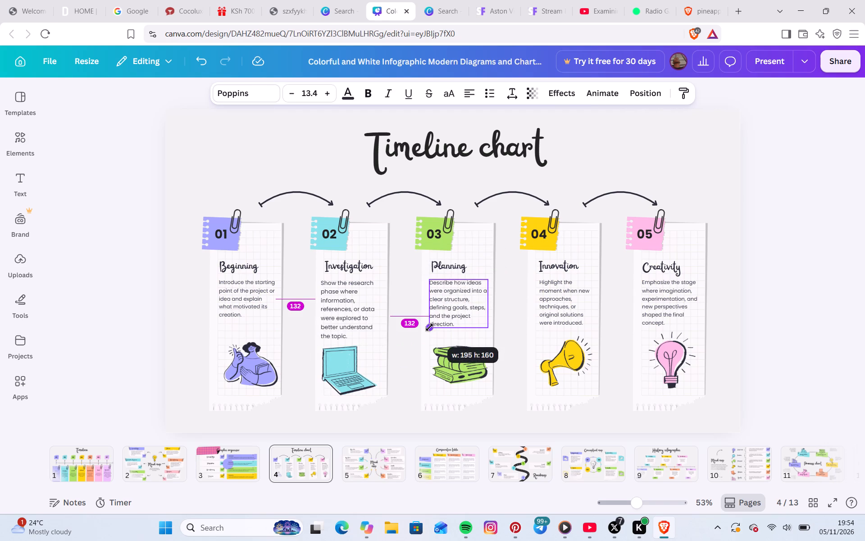
pyautogui.click(567, 289)
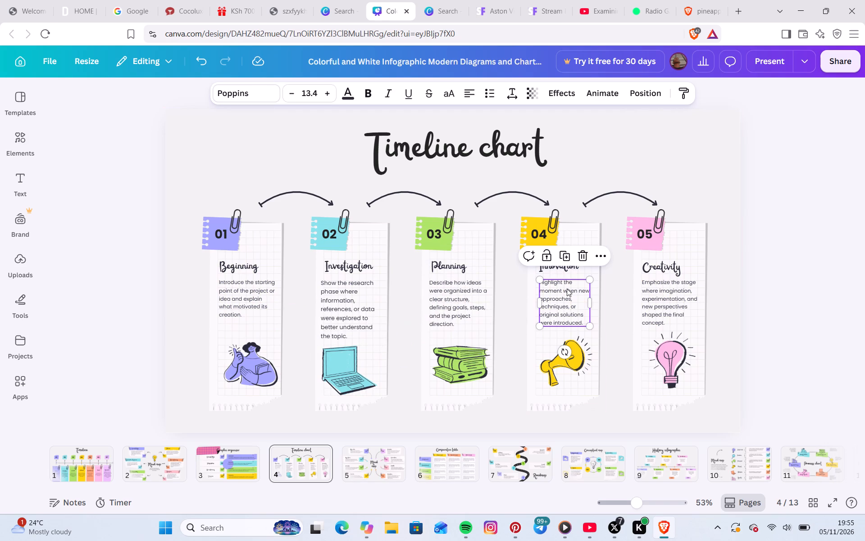
pyautogui.click(541, 325)
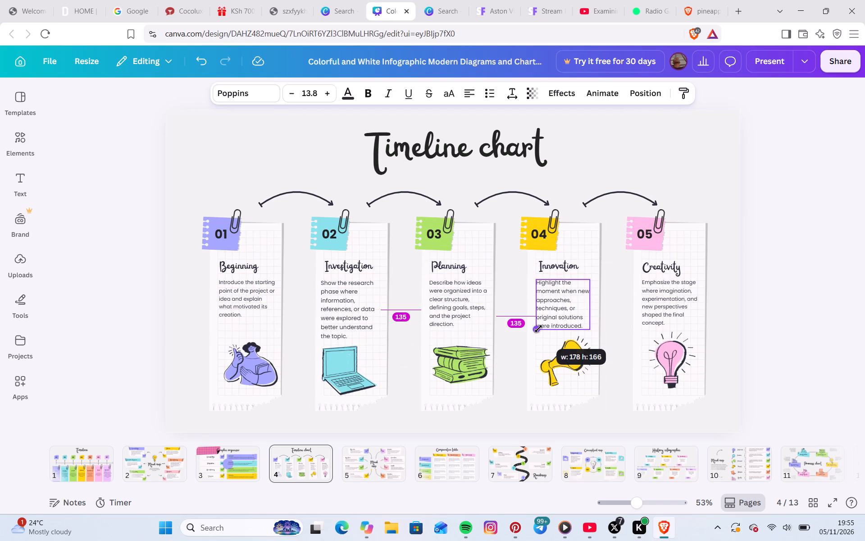
pyautogui.click(674, 278)
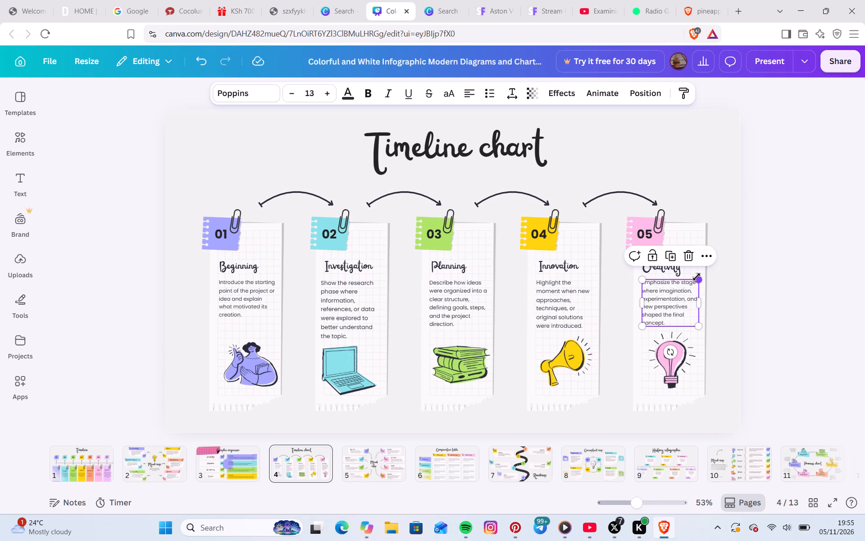
pyautogui.moveTo(697, 277); pyautogui.dragTo(697, 269)
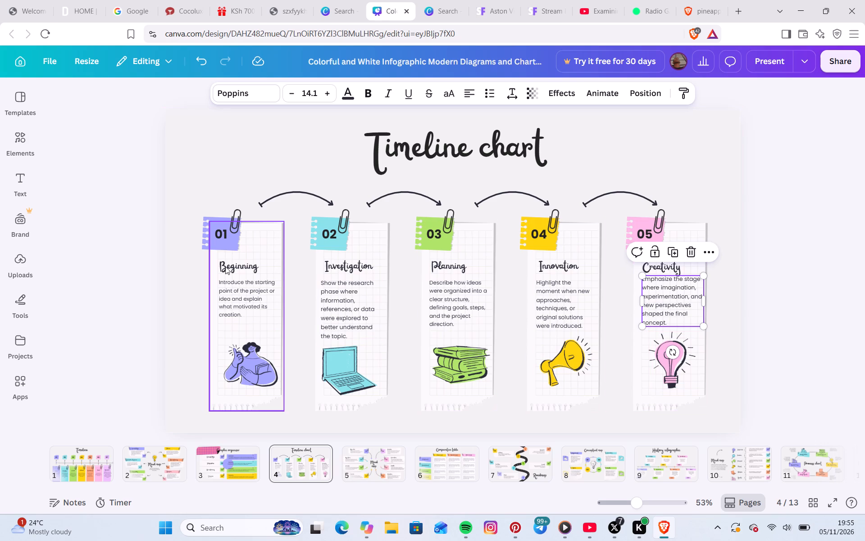
# Enlarge the purple note behind number 01 slightly and move it right so its left edge aligns with the Beginning heading.
pyautogui.click(224, 243)
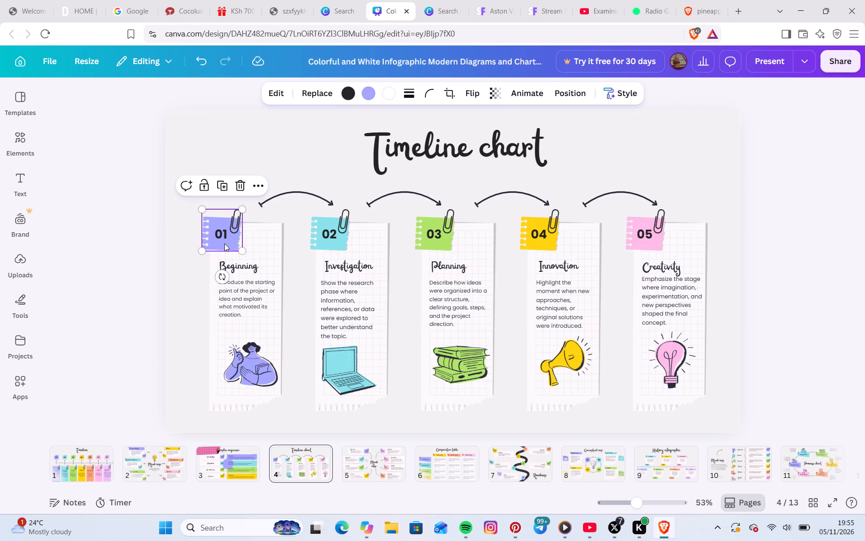
pyautogui.moveTo(200, 211); pyautogui.dragTo(202, 202)
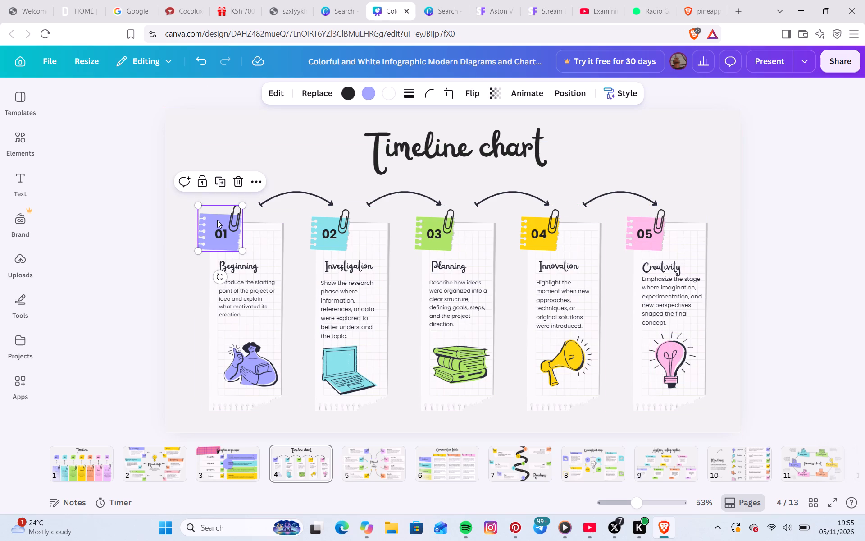
pyautogui.moveTo(218, 221); pyautogui.dragTo(239, 221)
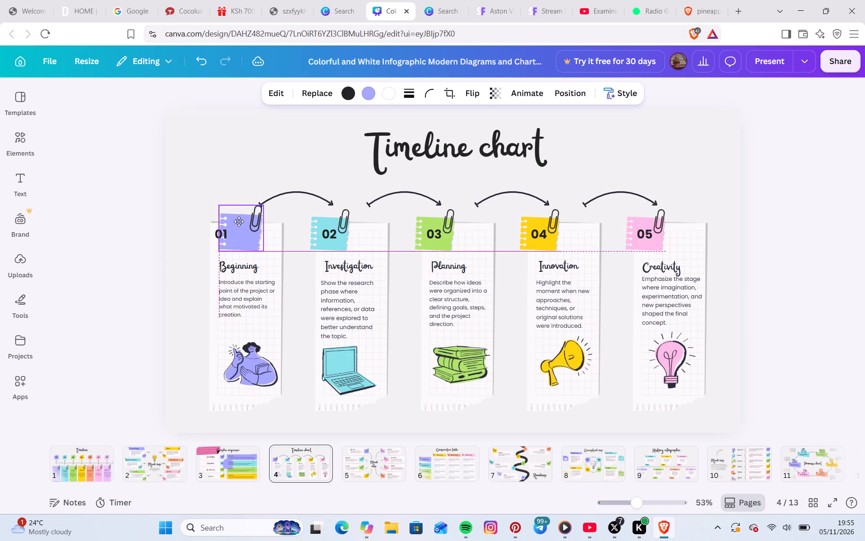
pyautogui.moveTo(239, 221); pyautogui.dragTo(239, 225)
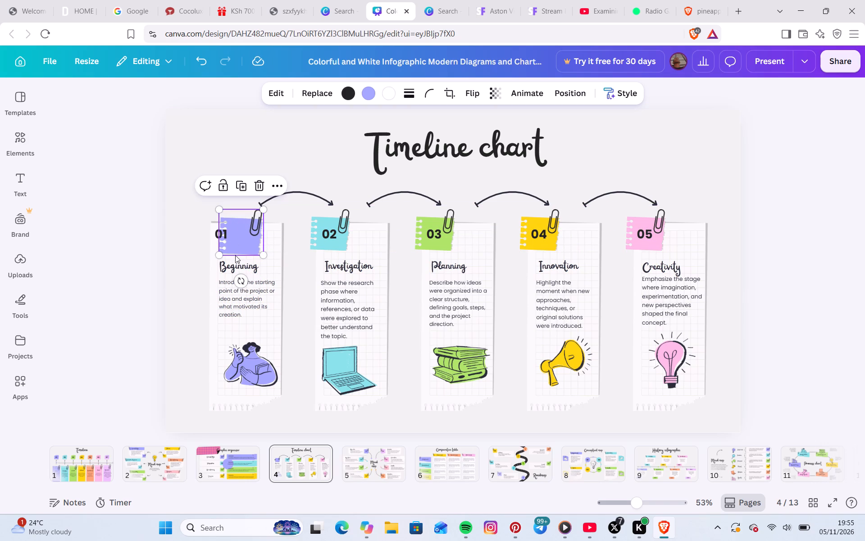
# Add dynamic page numbers to all 13 pages in the numbers-only format.
pyautogui.click(23, 186)
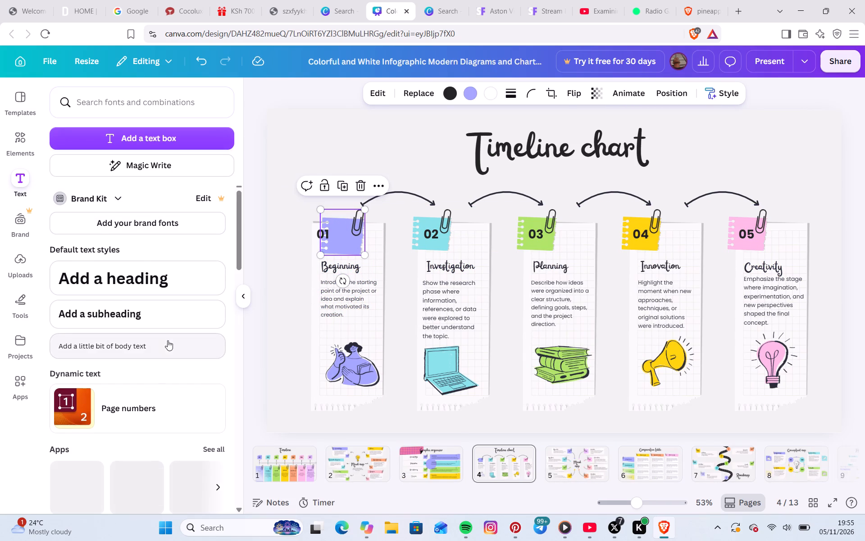
pyautogui.click(141, 400)
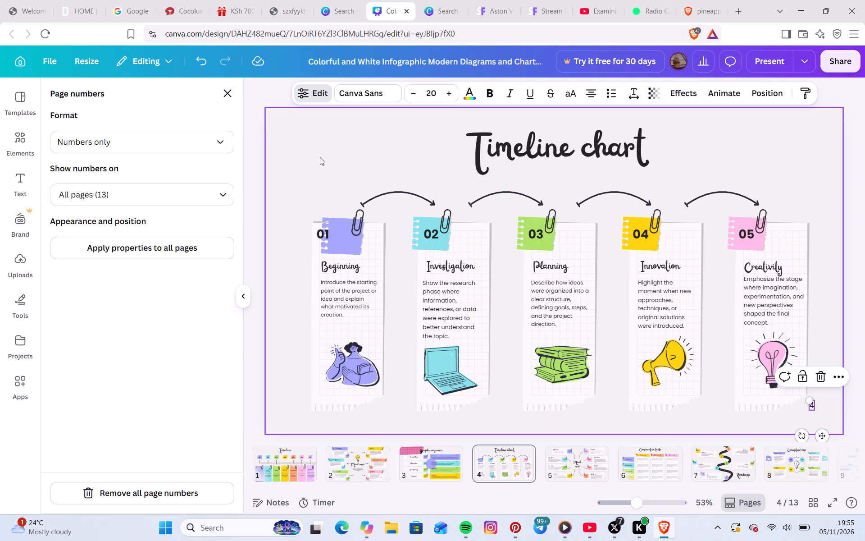
pyautogui.click(375, 259)
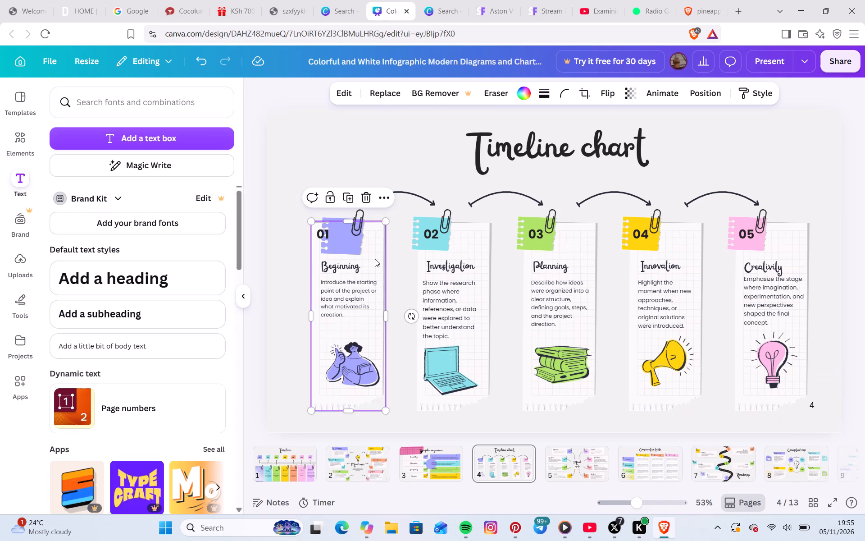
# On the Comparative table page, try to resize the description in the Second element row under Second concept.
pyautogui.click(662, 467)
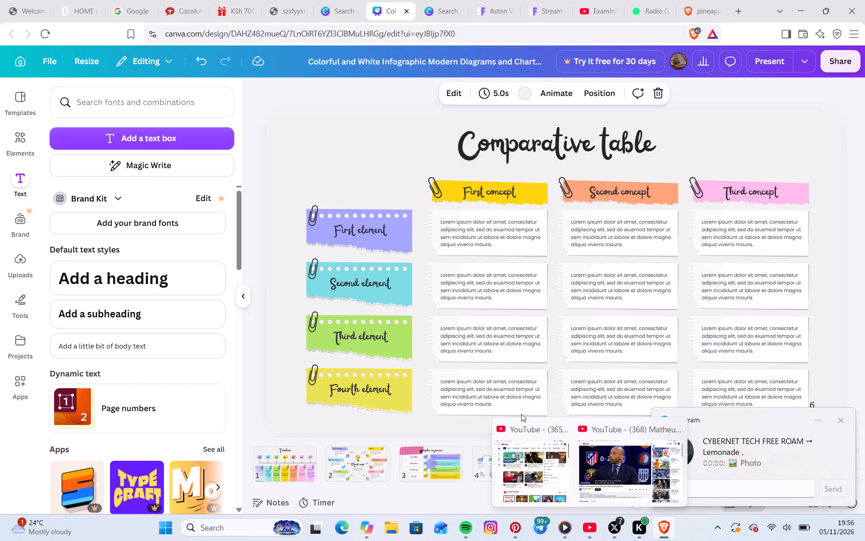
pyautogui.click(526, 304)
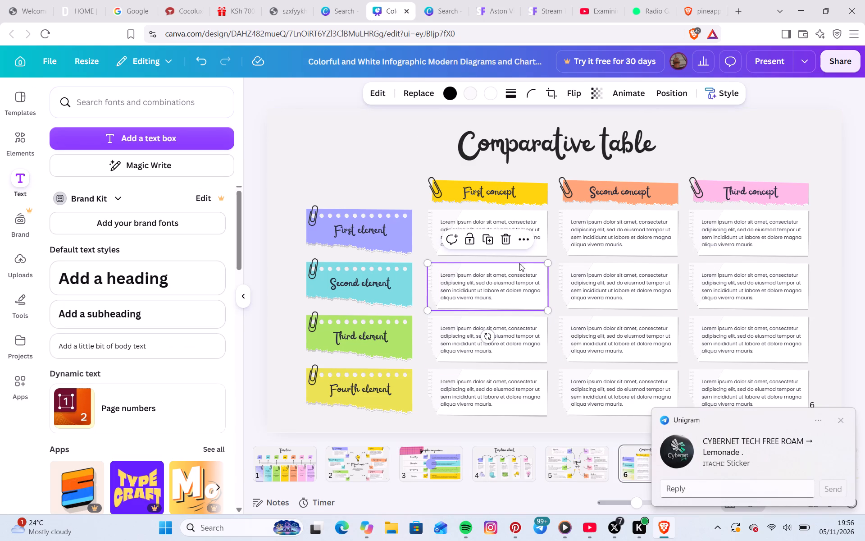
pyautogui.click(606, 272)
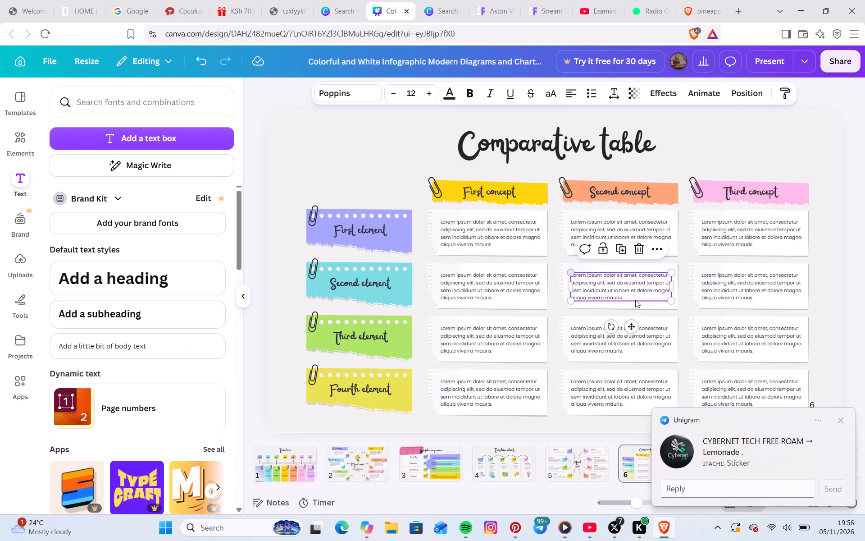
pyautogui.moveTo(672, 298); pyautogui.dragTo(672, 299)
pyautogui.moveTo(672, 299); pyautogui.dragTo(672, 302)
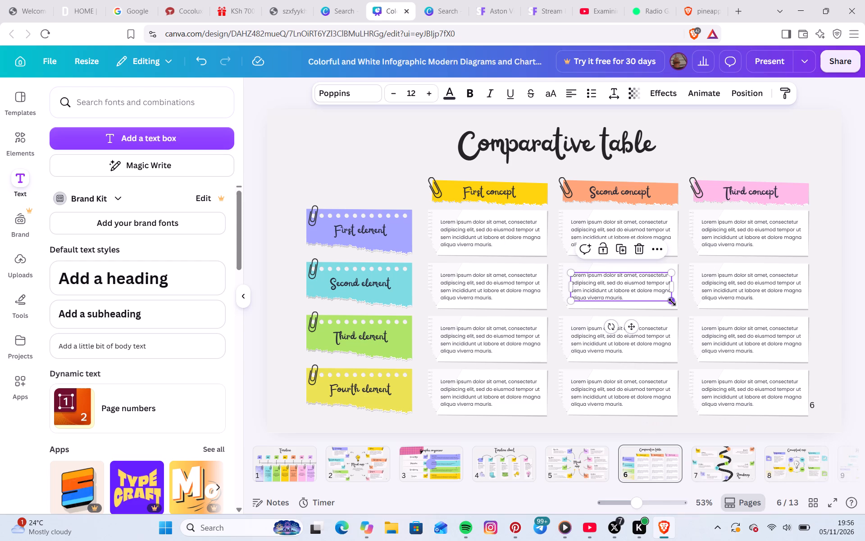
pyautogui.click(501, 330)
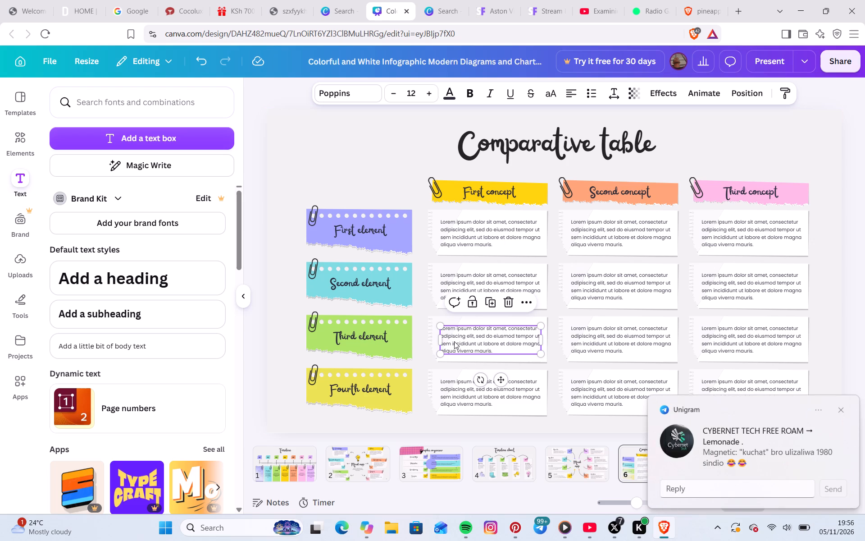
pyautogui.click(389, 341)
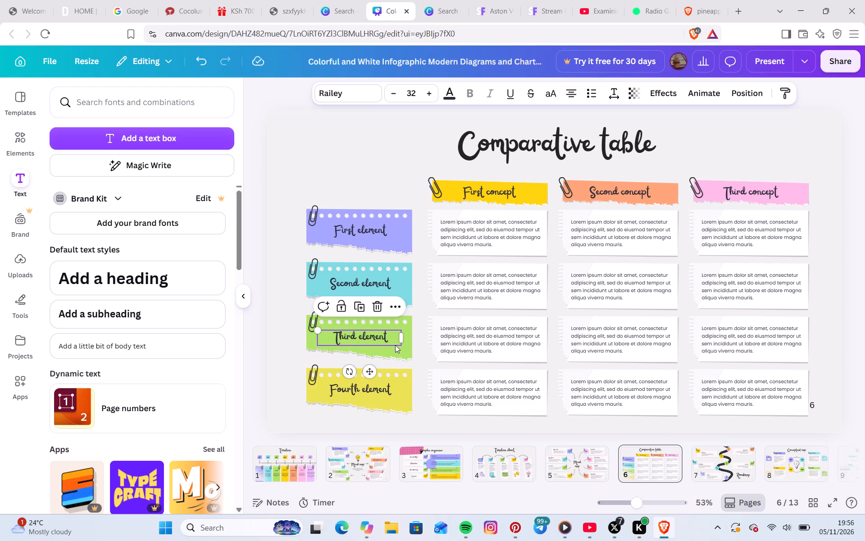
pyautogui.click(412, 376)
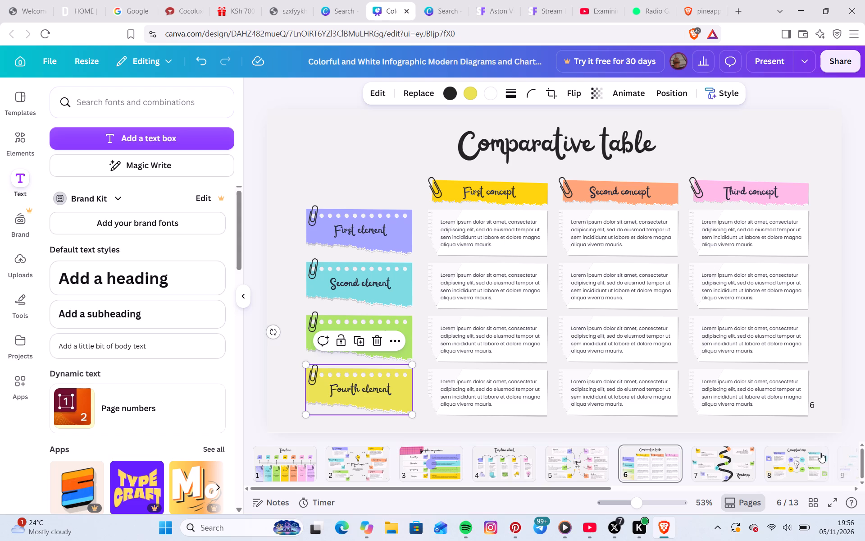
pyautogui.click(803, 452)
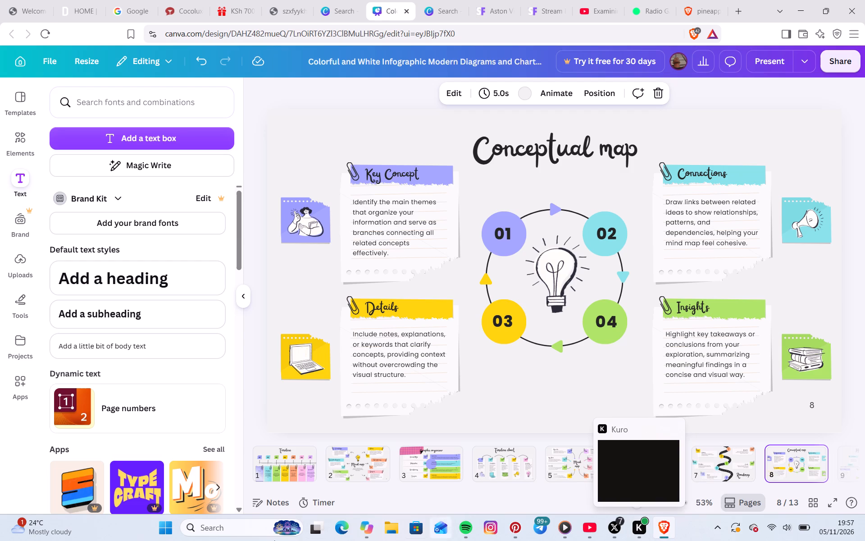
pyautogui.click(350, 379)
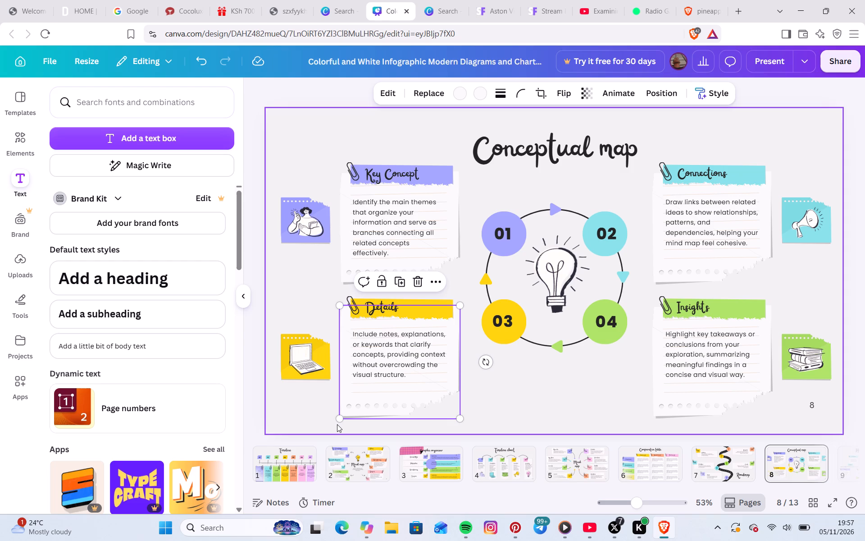
# On the page 5 Mind map, shift the paper behind Details to the left and the paper behind Questions slightly to the right.
pyautogui.click(551, 451)
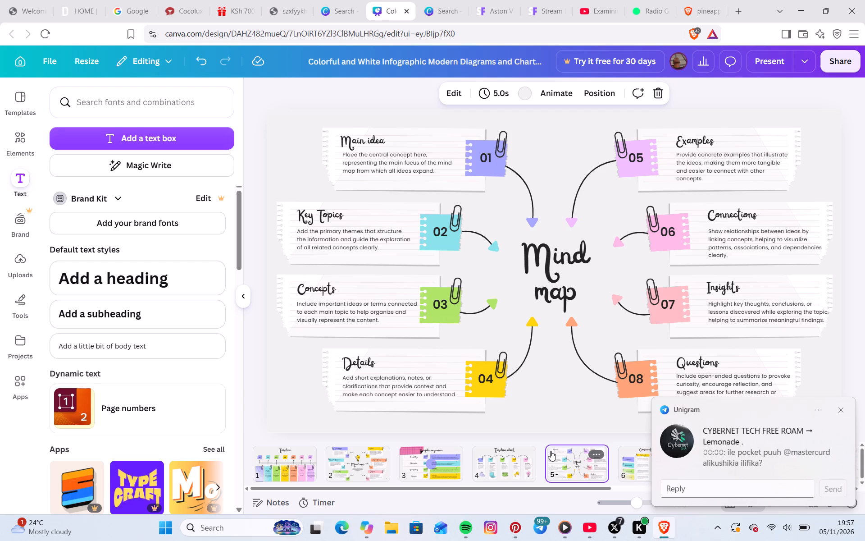
pyautogui.click(432, 397)
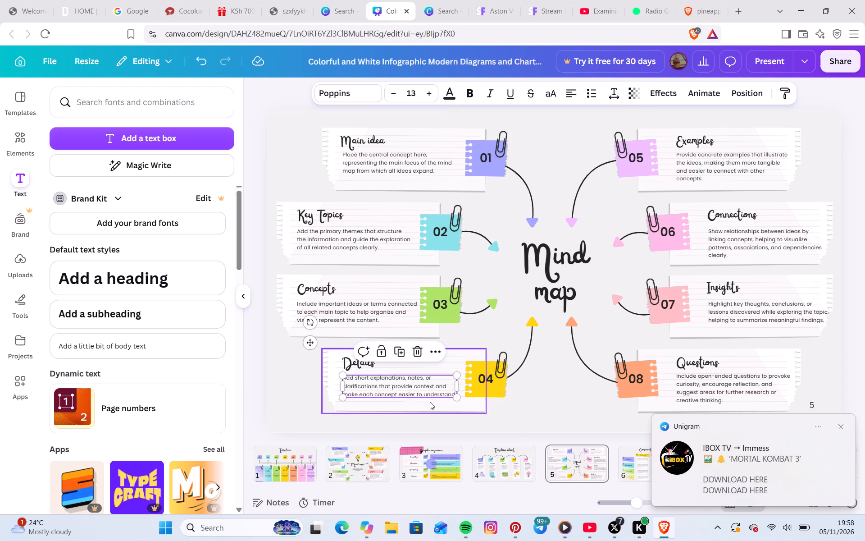
pyautogui.moveTo(430, 402); pyautogui.dragTo(407, 404)
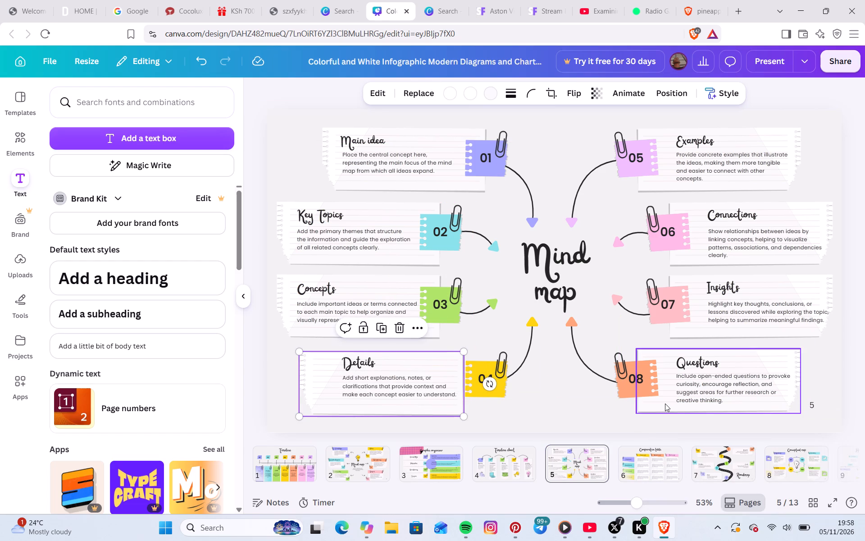
pyautogui.moveTo(663, 403); pyautogui.dragTo(656, 412)
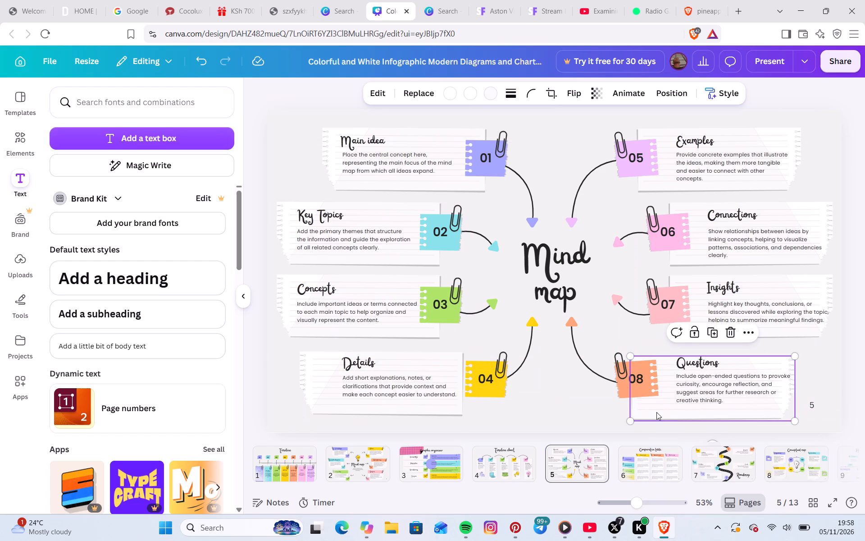
pyautogui.moveTo(656, 412); pyautogui.dragTo(666, 403)
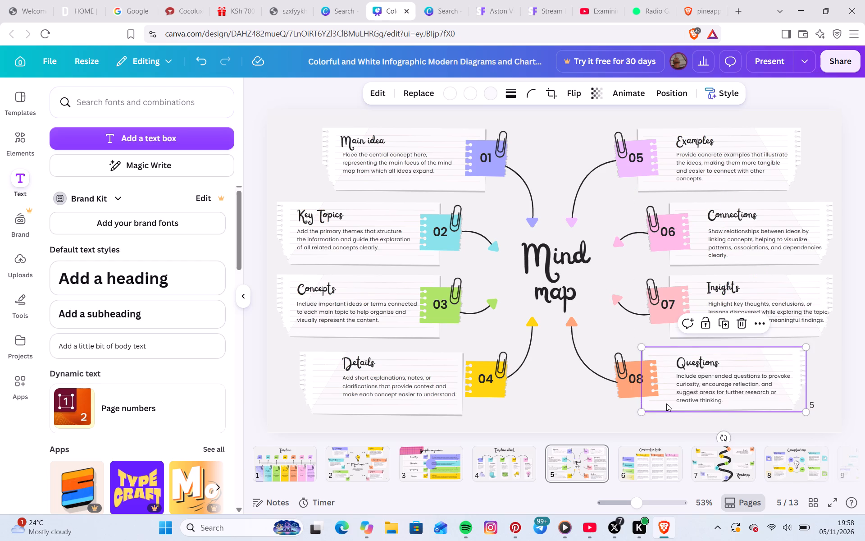
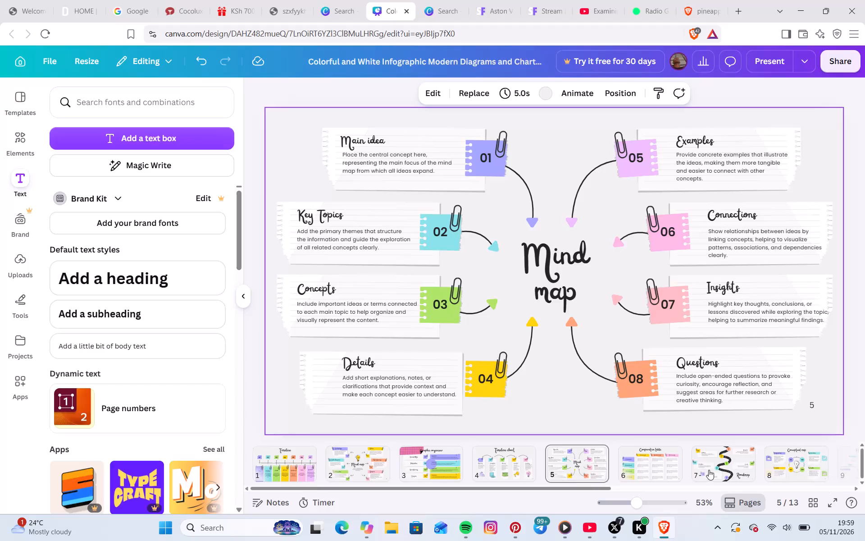
# Look over the Roadmap, Conceptual map and Timeline pages, and browse the suggested presentation templates.
pyautogui.click(722, 468)
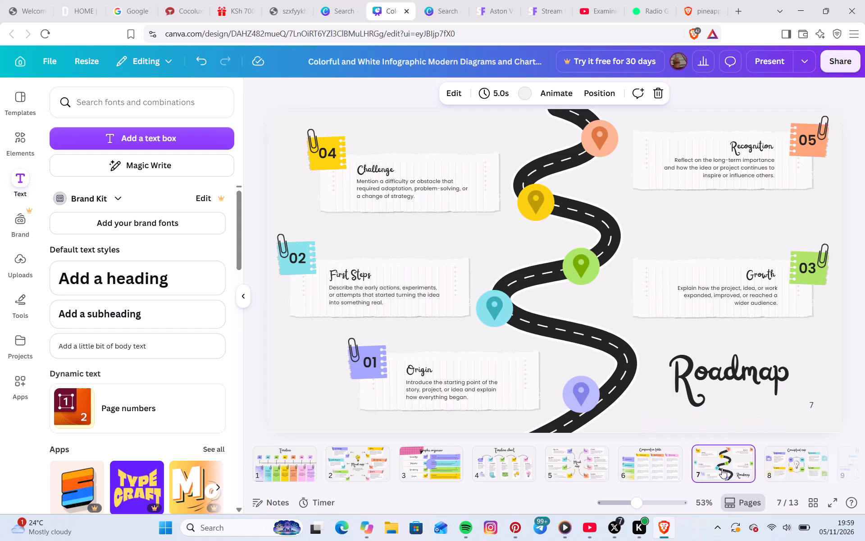
pyautogui.click(778, 459)
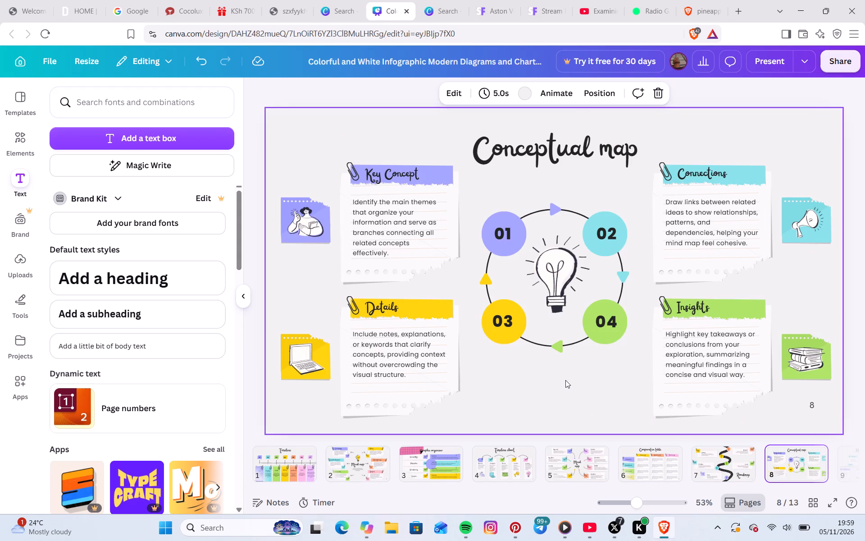
pyautogui.click(309, 465)
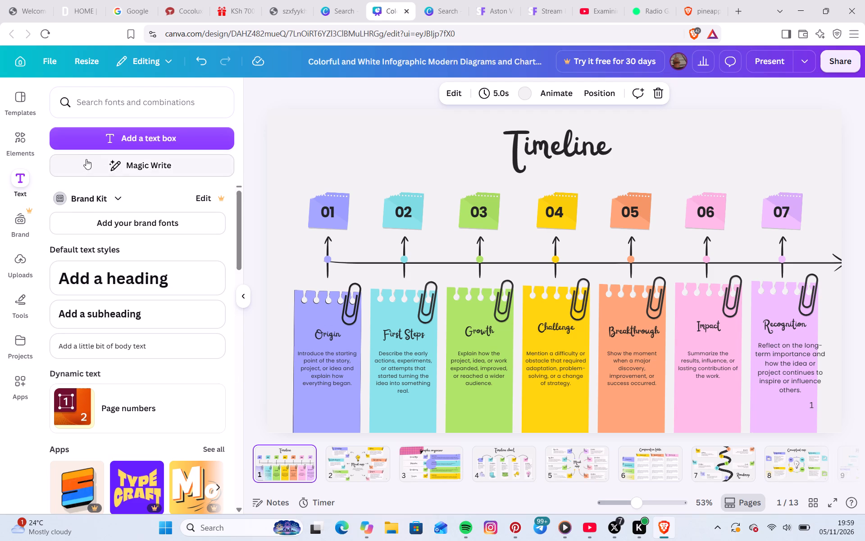
pyautogui.click(819, 464)
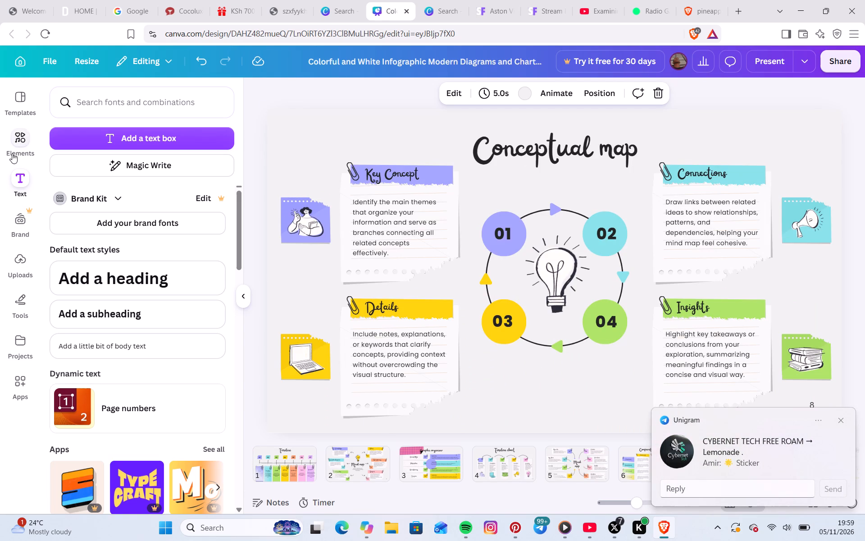
pyautogui.click(20, 142)
pyautogui.click(14, 102)
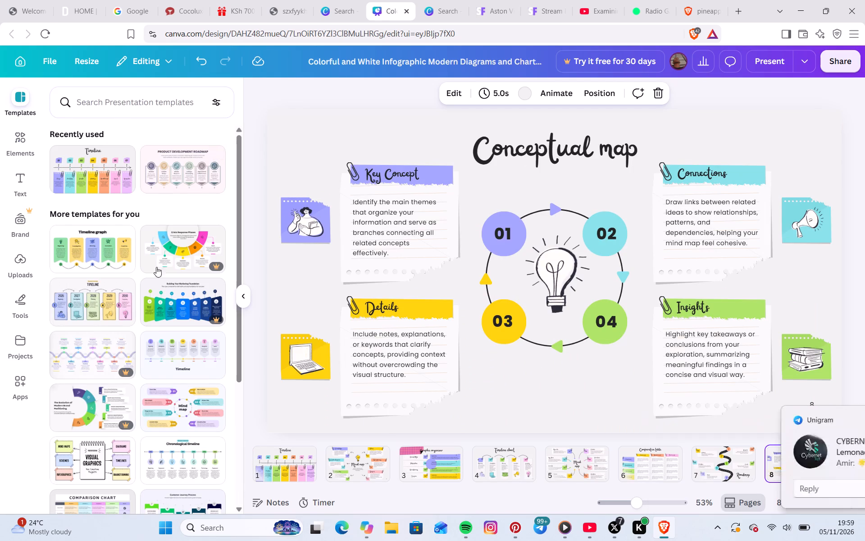
pyautogui.scroll(-5, 178, 321)
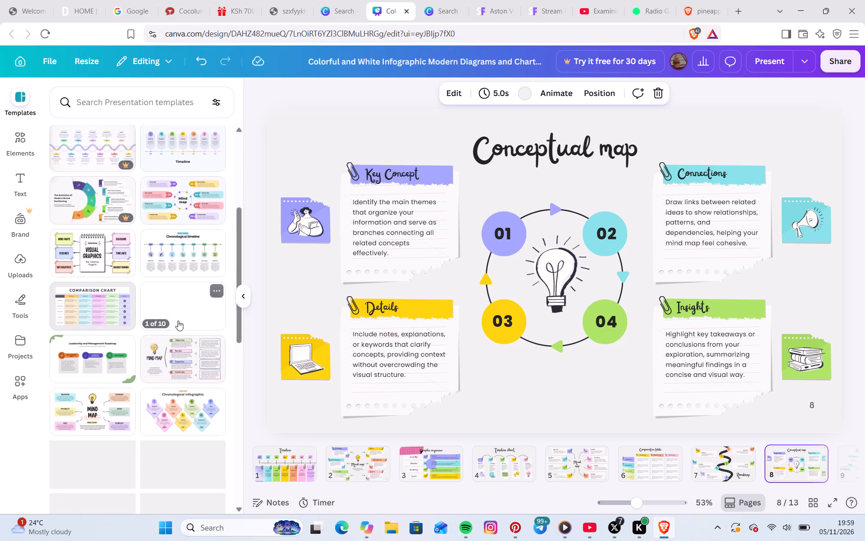
pyautogui.scroll(-1, 178, 321)
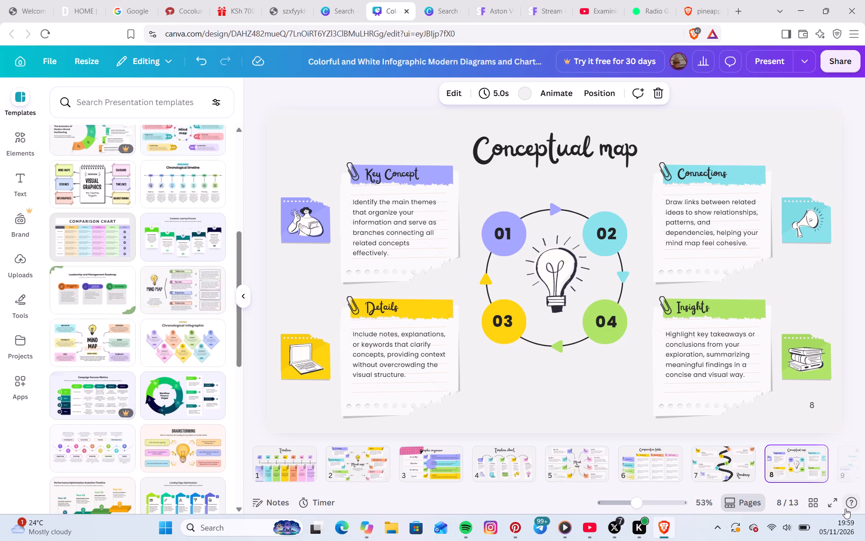
# Add a new blank page at the end of the design, after page 13.
pyautogui.hscroll(-8, 837, 460)
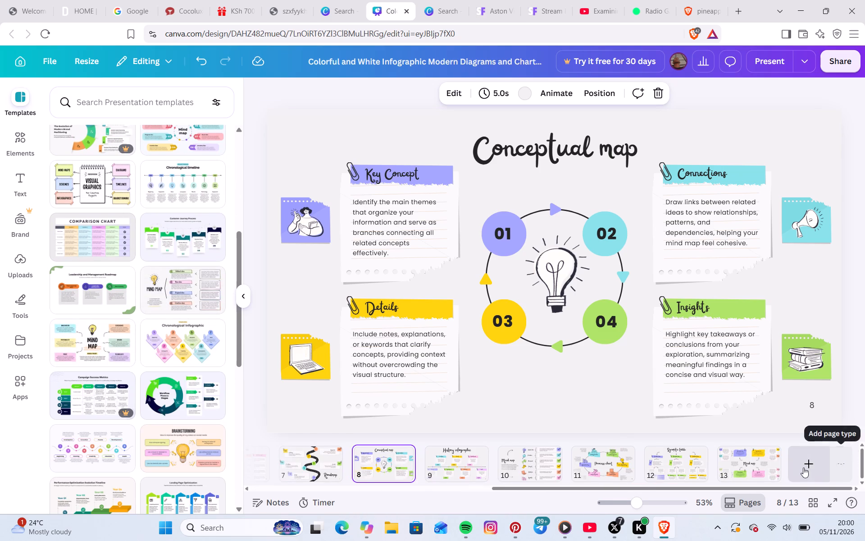
pyautogui.click(807, 461)
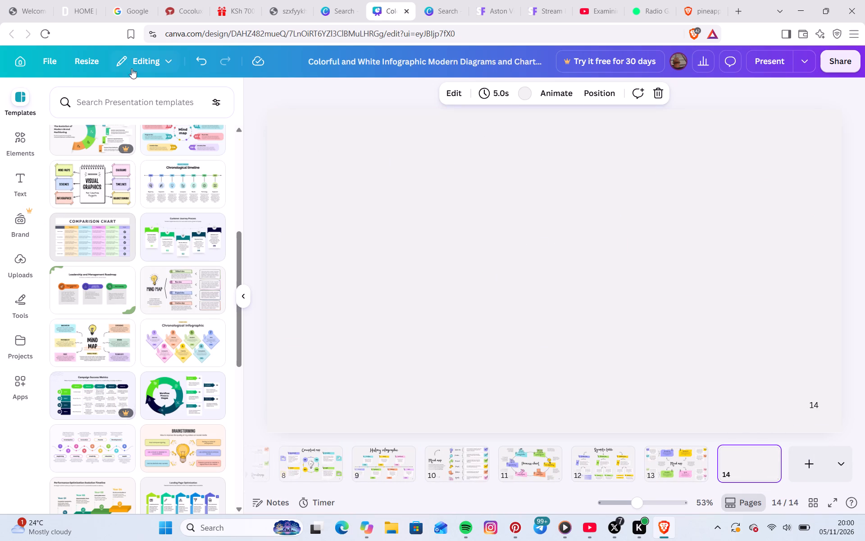
pyautogui.click(176, 55)
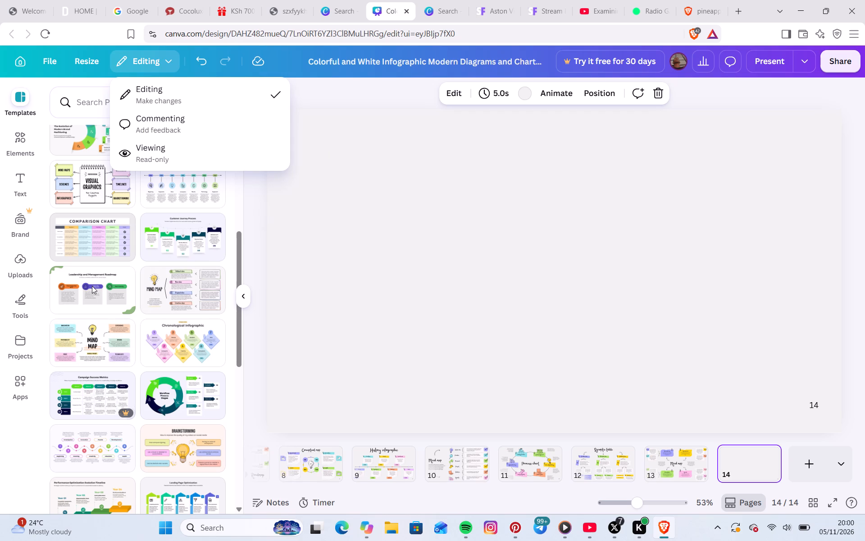
pyautogui.click(21, 299)
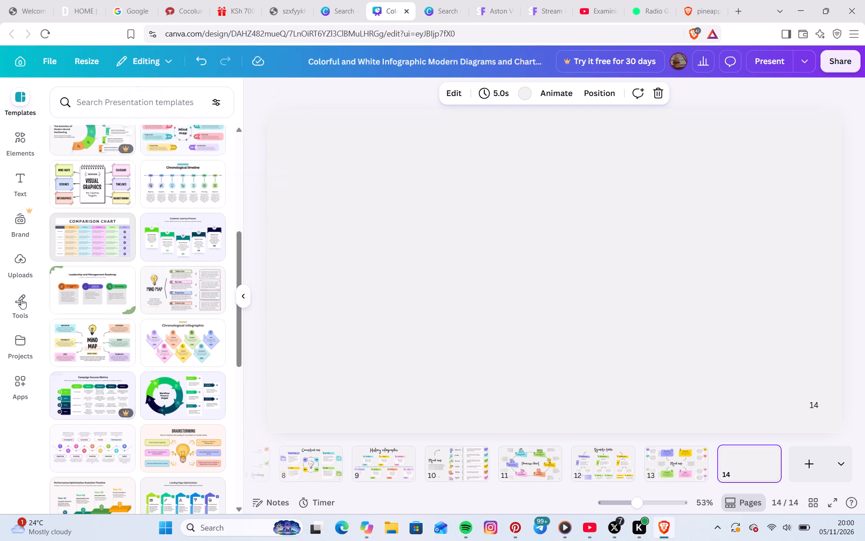
# Place a text box in the upper middle of blank page 14 reading "MIDNIGHT PAGES".
pyautogui.click(21, 299)
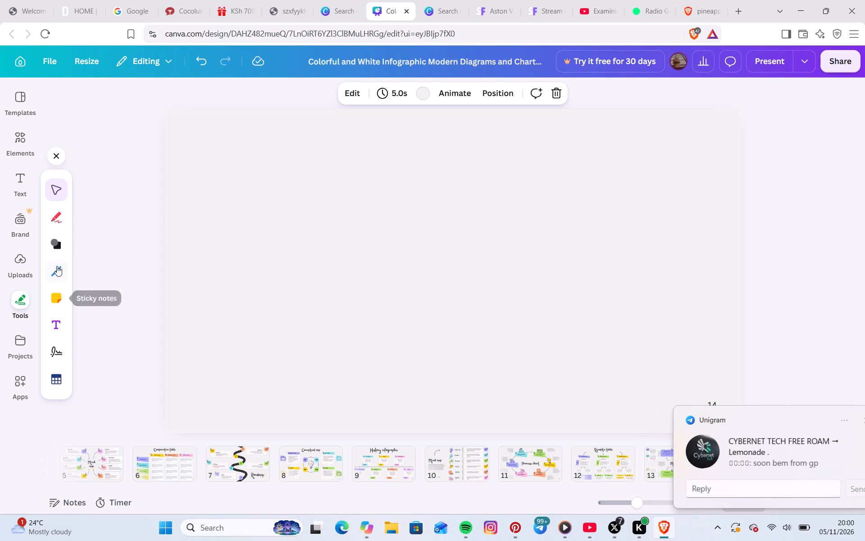
pyautogui.click(61, 318)
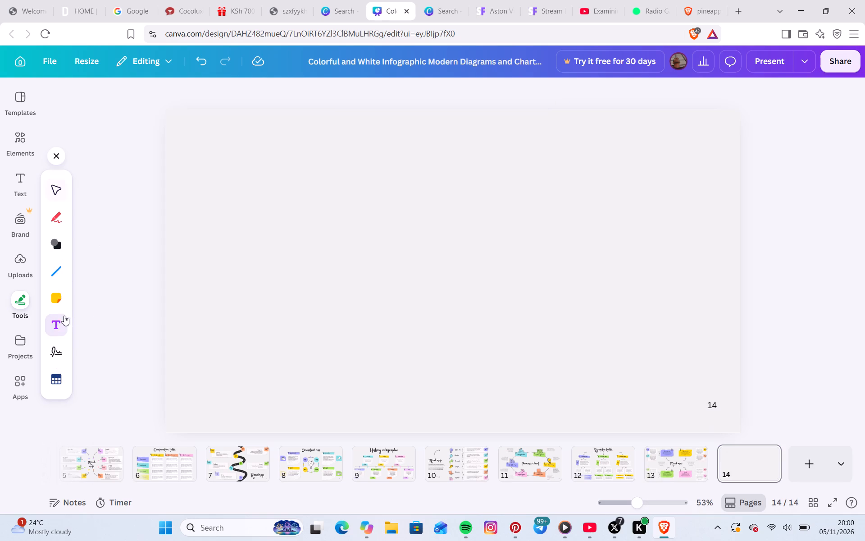
pyautogui.click(397, 170)
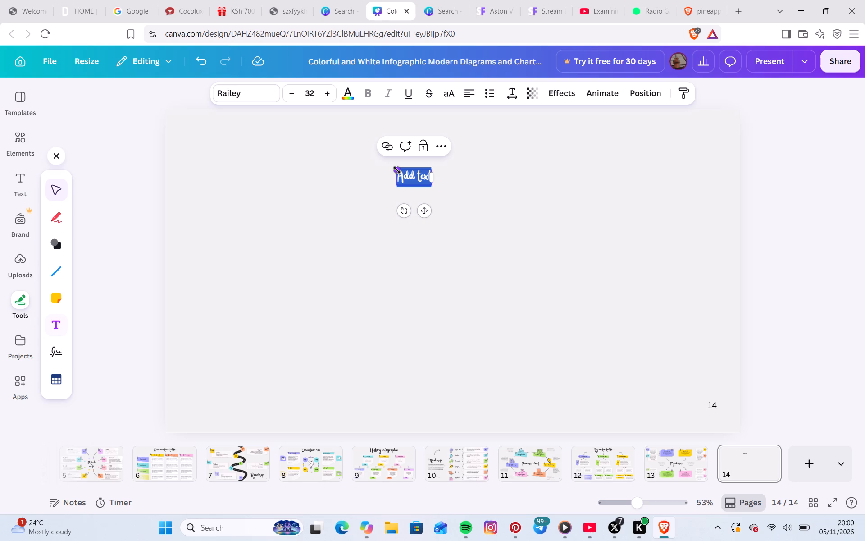
pyautogui.write('mid')
pyautogui.press('n')
pyautogui.press('BackSpace')
pyautogui.press('BackSpace')
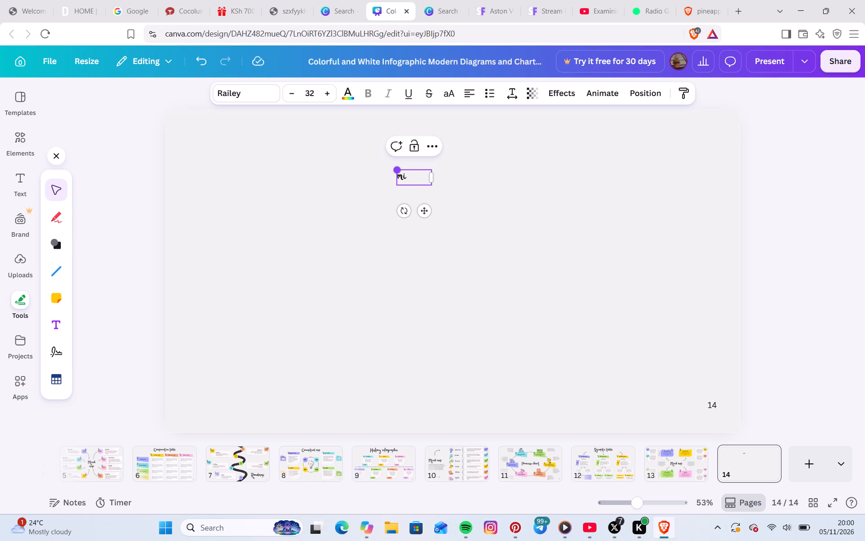
pyautogui.press('BackSpace')
pyautogui.press('BackSpace')
pyautogui.write('MIDNIGHT')
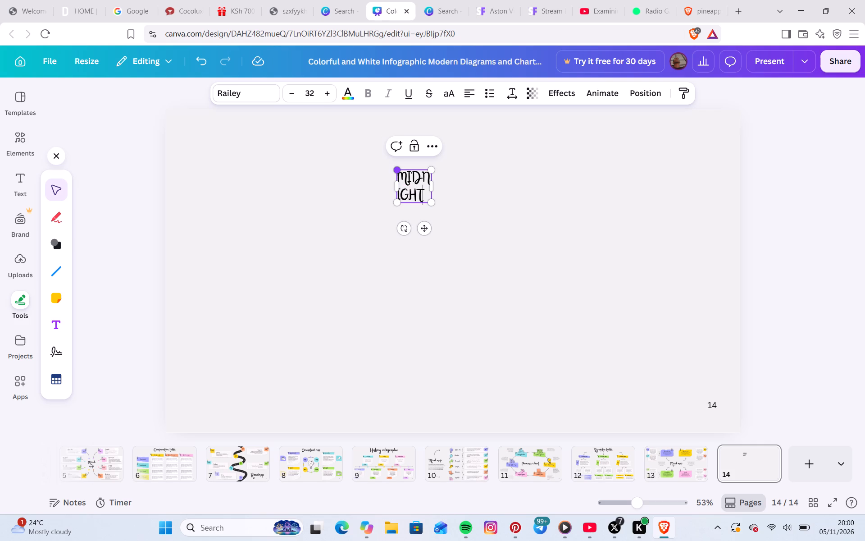
pyautogui.press('space')
pyautogui.write('PAGES')
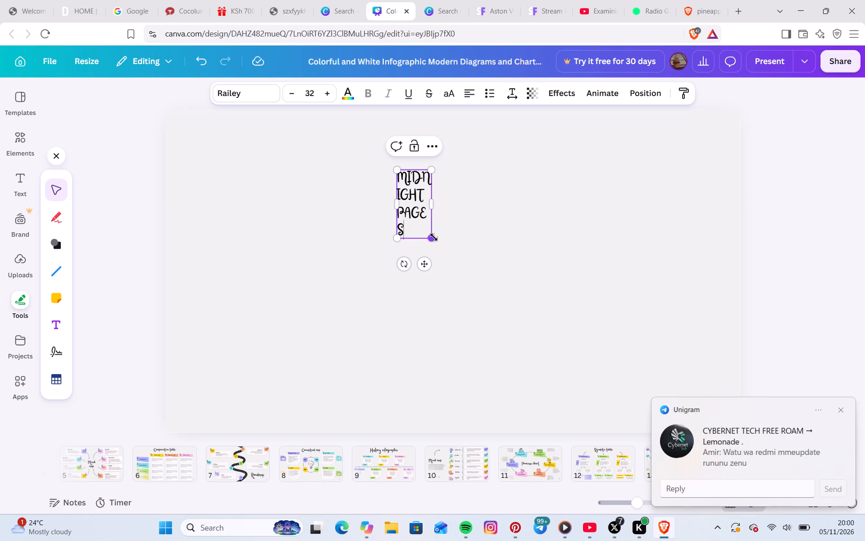
# Enlarge the MIDNIGHT PAGES text to size 71.3 and widen its box leftward so each word fits on its own line.
pyautogui.moveTo(434, 237); pyautogui.dragTo(616, 250)
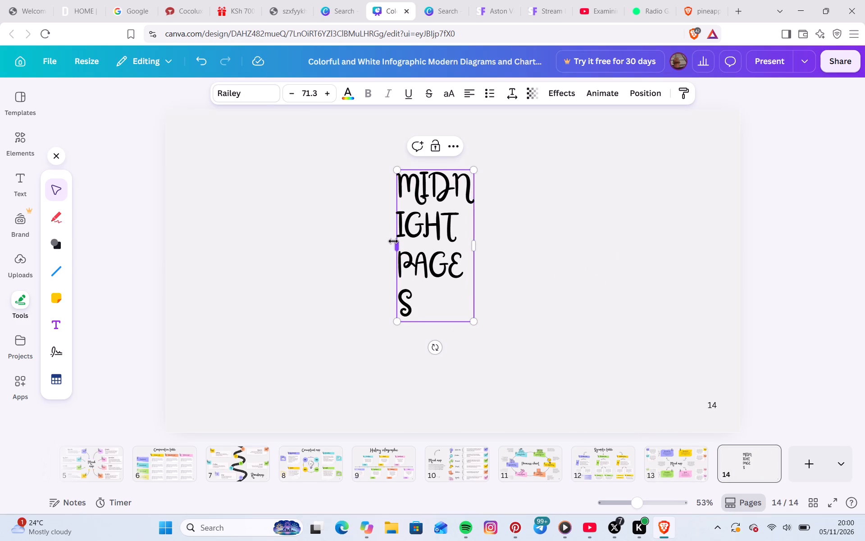
pyautogui.moveTo(393, 242); pyautogui.dragTo(251, 213)
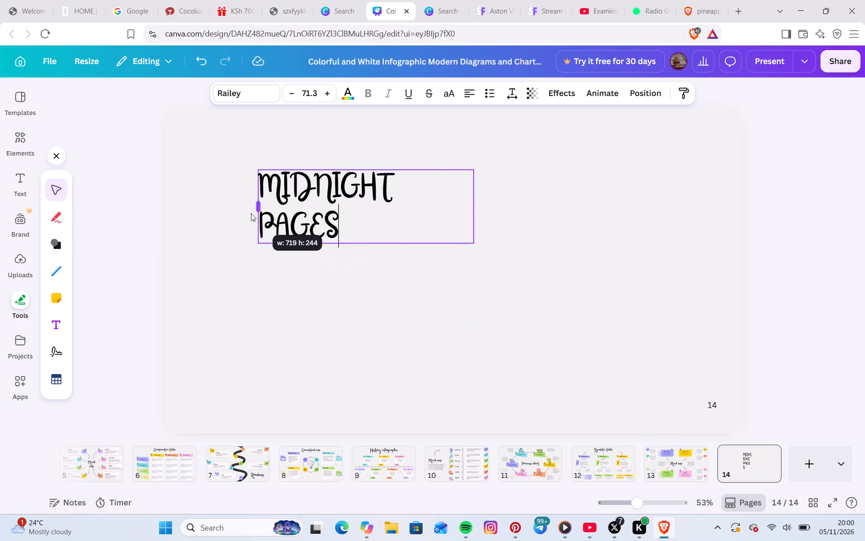
pyautogui.moveTo(251, 213); pyautogui.dragTo(251, 214)
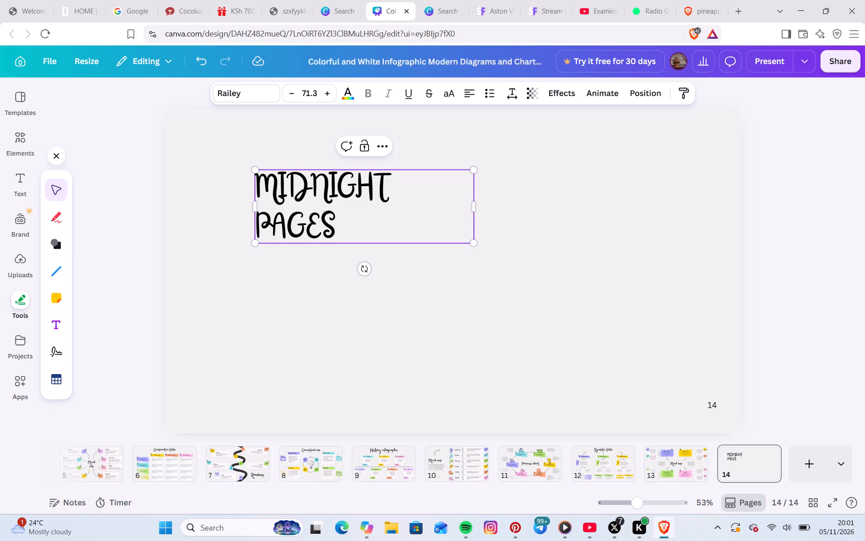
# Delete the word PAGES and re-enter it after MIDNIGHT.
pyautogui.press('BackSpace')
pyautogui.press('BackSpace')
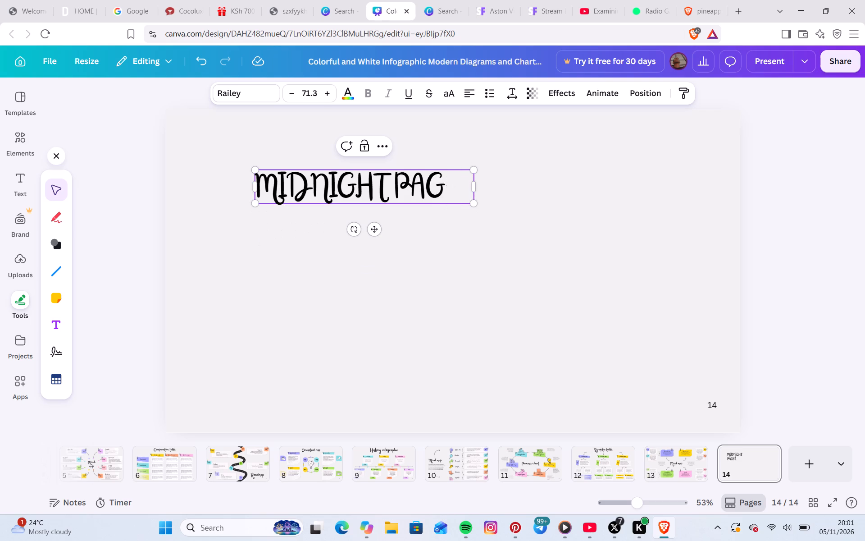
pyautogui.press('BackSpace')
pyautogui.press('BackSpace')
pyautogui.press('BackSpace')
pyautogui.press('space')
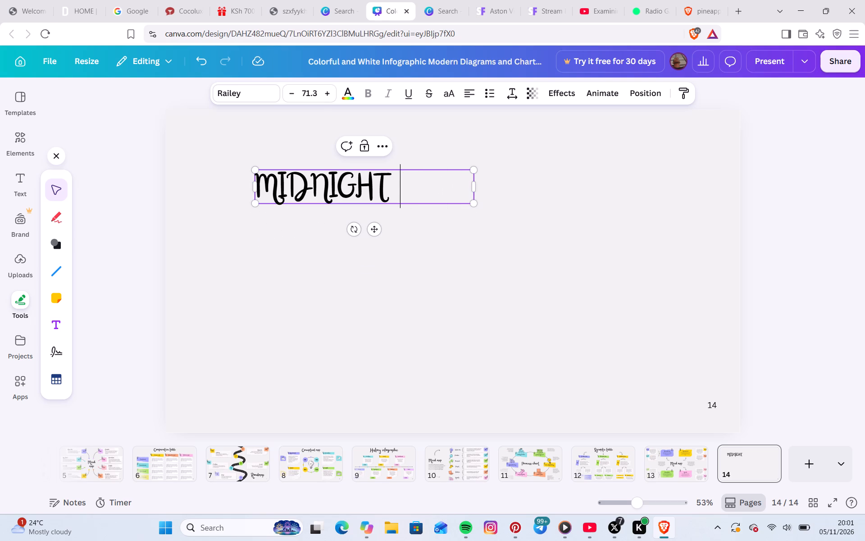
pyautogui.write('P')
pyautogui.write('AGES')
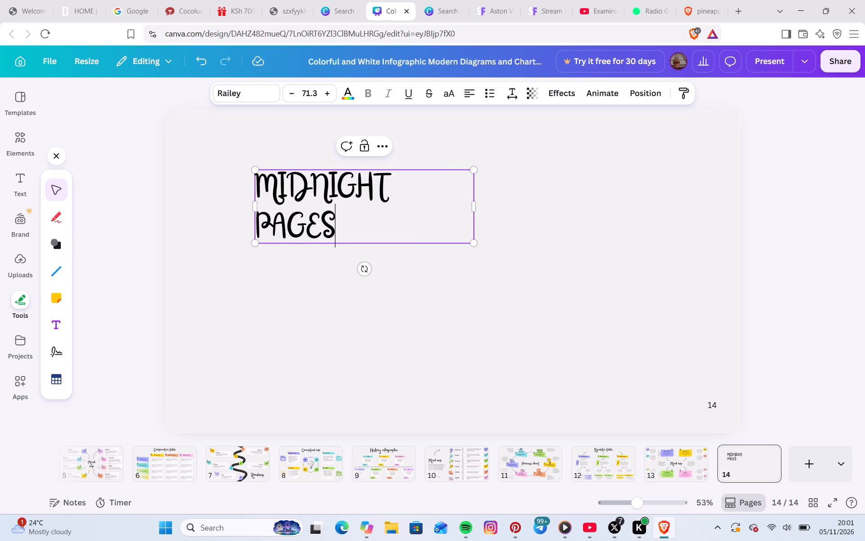
# Colour the entire MIDNIGHT PAGES text dark pink from the colours used in this design.
pyautogui.click(276, 193)
pyautogui.moveTo(276, 193); pyautogui.dragTo(351, 220)
pyautogui.click(351, 220)
pyautogui.moveTo(346, 220); pyautogui.dragTo(278, 174)
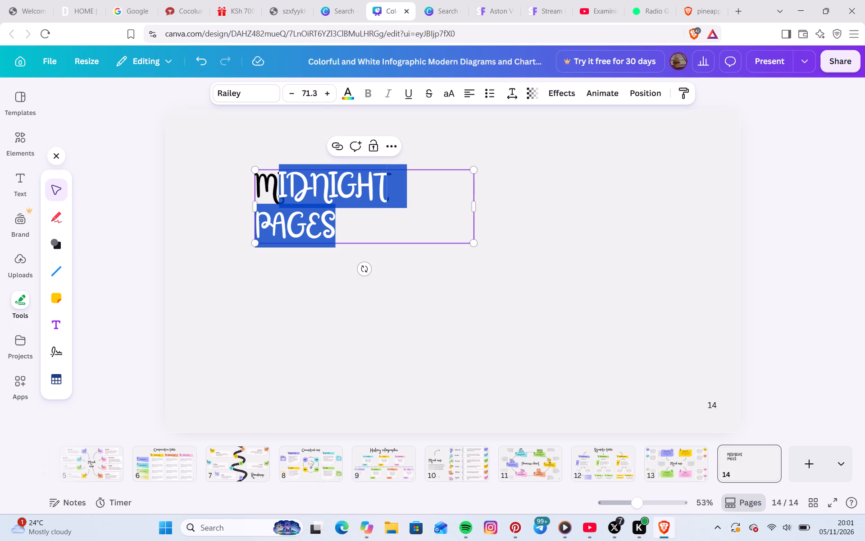
pyautogui.moveTo(355, 228); pyautogui.dragTo(310, 221)
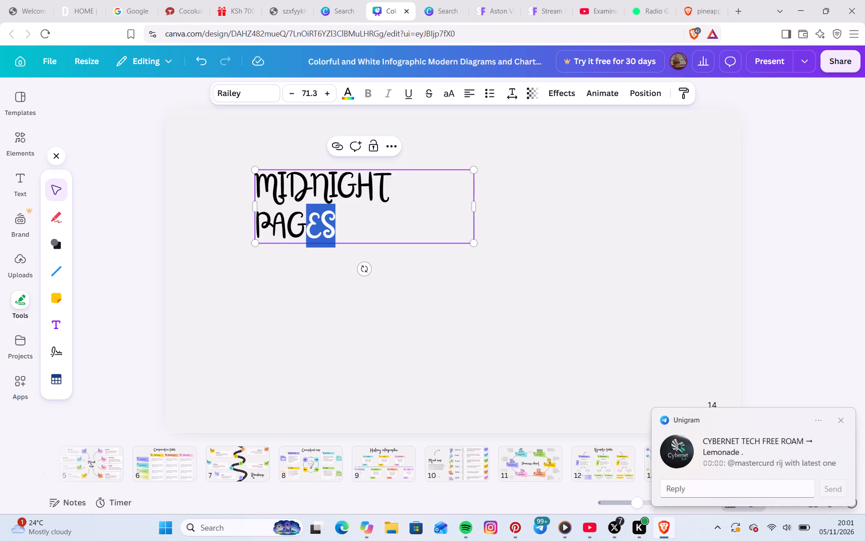
pyautogui.moveTo(310, 221); pyautogui.dragTo(257, 180)
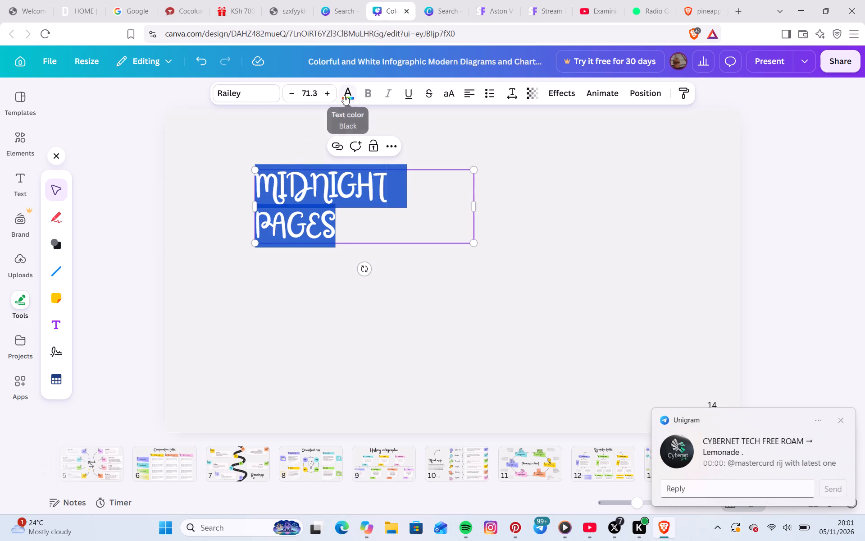
pyautogui.click(344, 95)
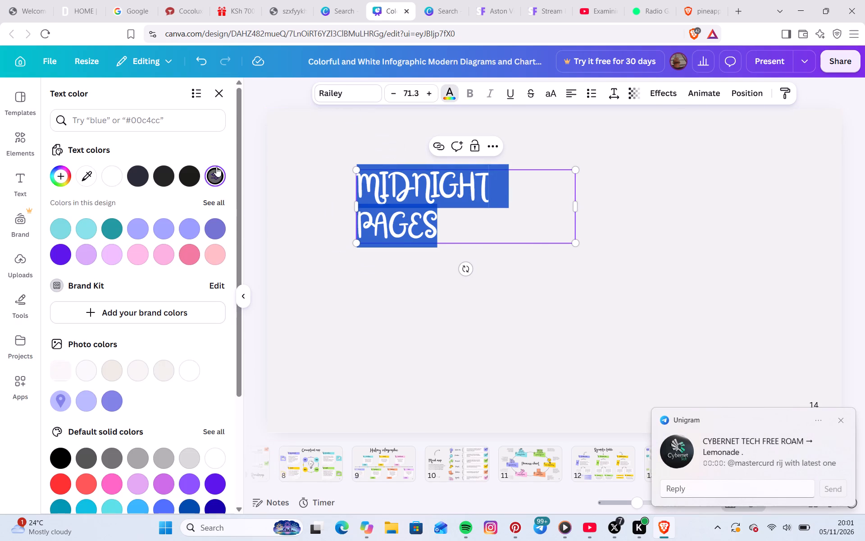
pyautogui.click(110, 227)
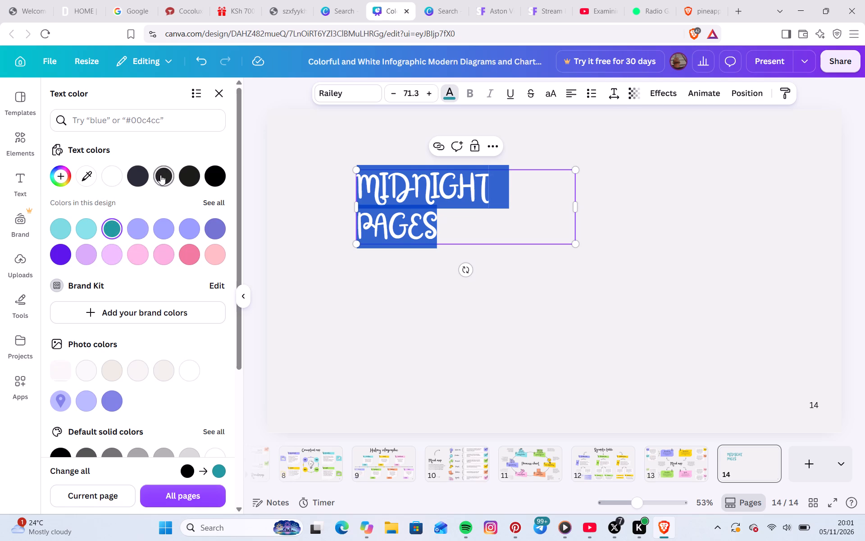
pyautogui.click(186, 245)
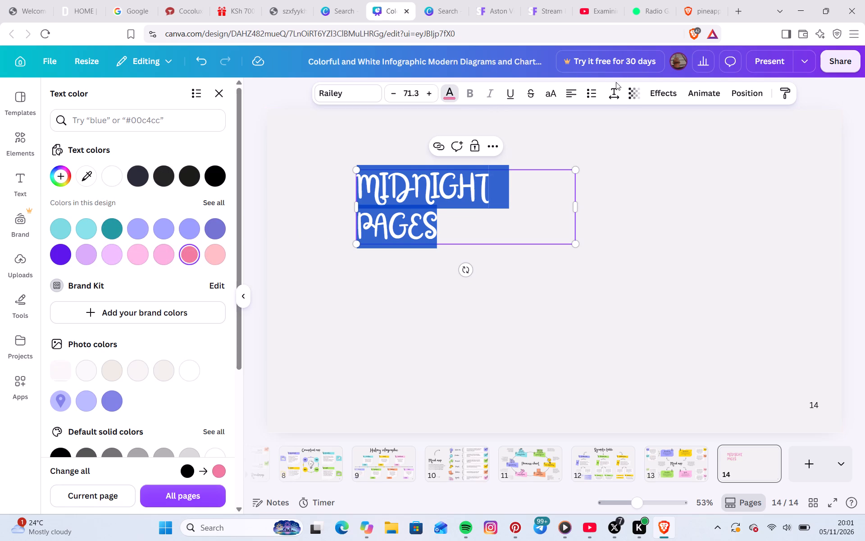
# Turn on uppercase formatting for the MIDNIGHT PAGES text.
pyautogui.click(634, 94)
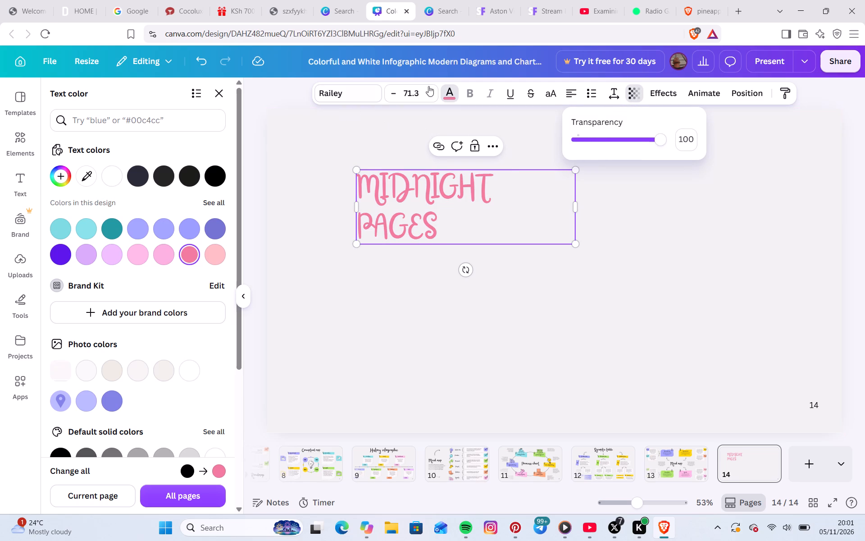
pyautogui.click(549, 92)
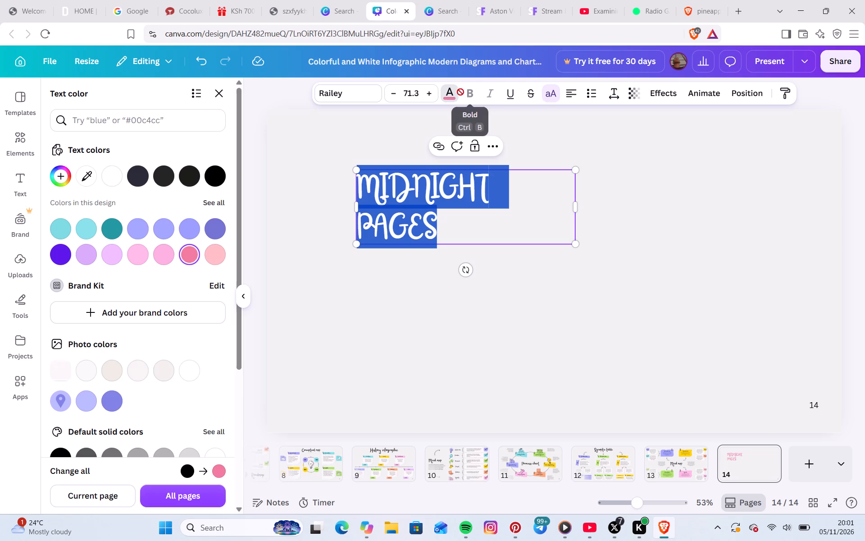
# Set the transparency of the MIDNIGHT PAGES text to 88.
pyautogui.click(637, 94)
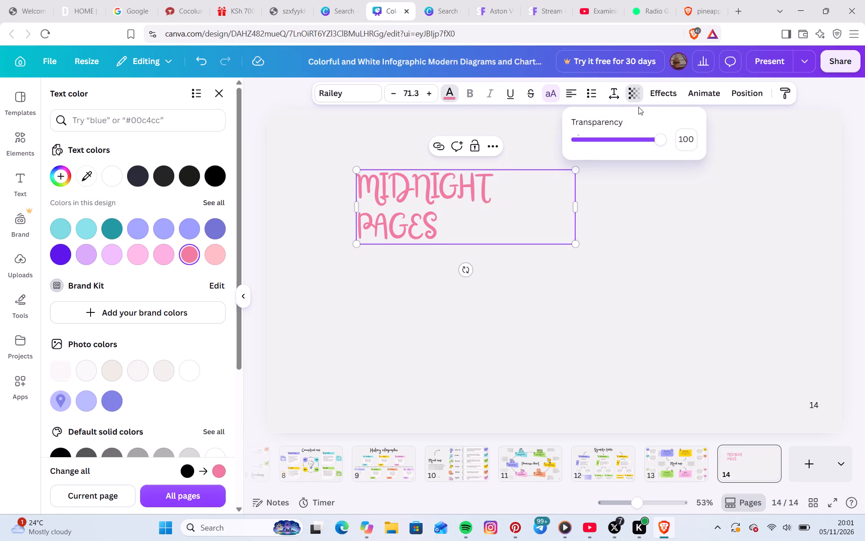
pyautogui.moveTo(653, 139); pyautogui.dragTo(621, 142)
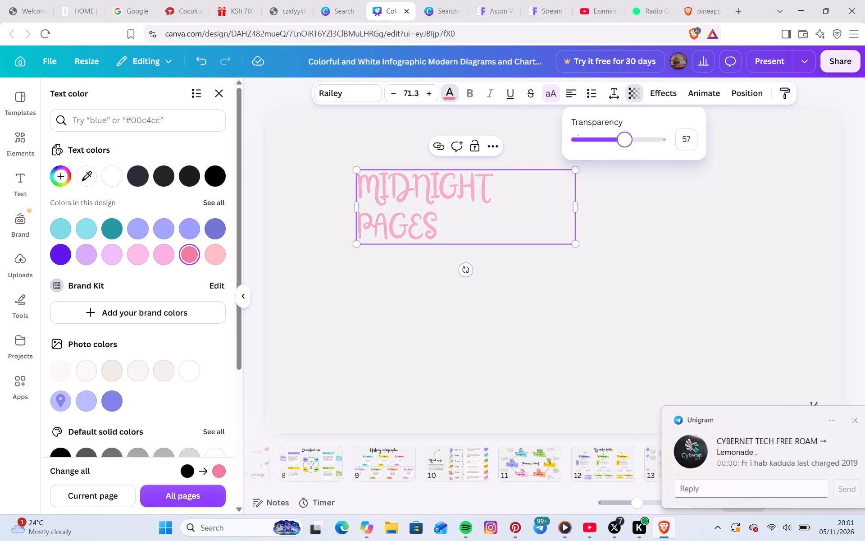
pyautogui.moveTo(621, 142); pyautogui.dragTo(653, 137)
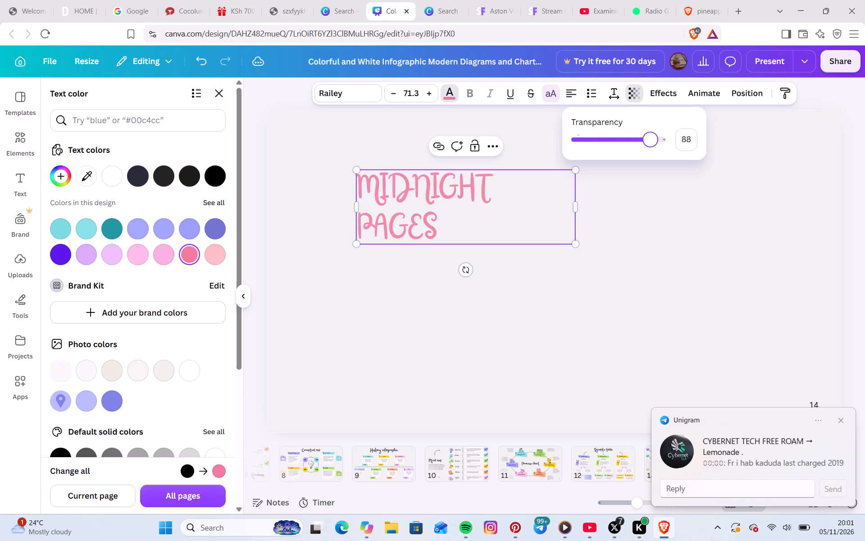
# Set the transparency of the MIDNIGHT PAGES text to 100.
pyautogui.moveTo(653, 137); pyautogui.dragTo(666, 133)
# Colour the MIDNIGHT PAGES text with the black-to-grey default gradient.
pyautogui.scroll(-4, 142, 257)
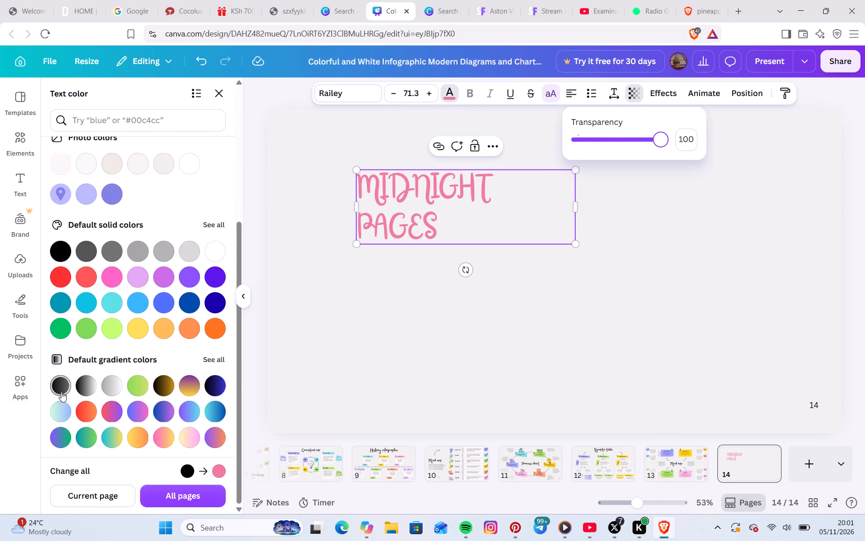
pyautogui.click(61, 392)
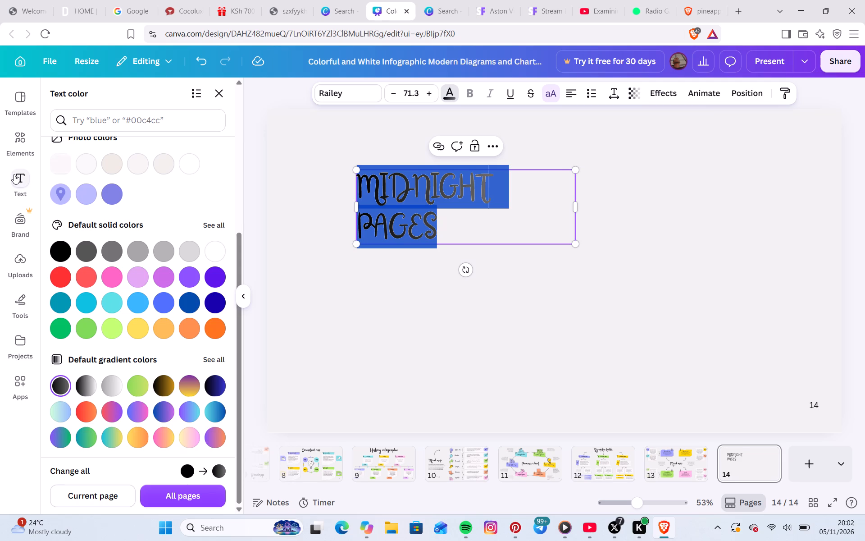
# Add the recently used eight-pointed badge shape to page 14 and enter MIDNIGHT PAGES inside it.
pyautogui.click(16, 155)
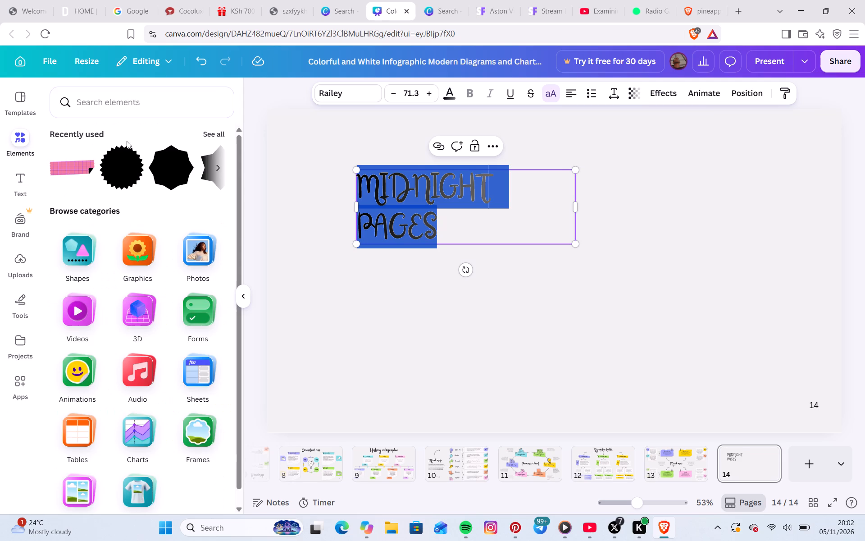
pyautogui.click(160, 158)
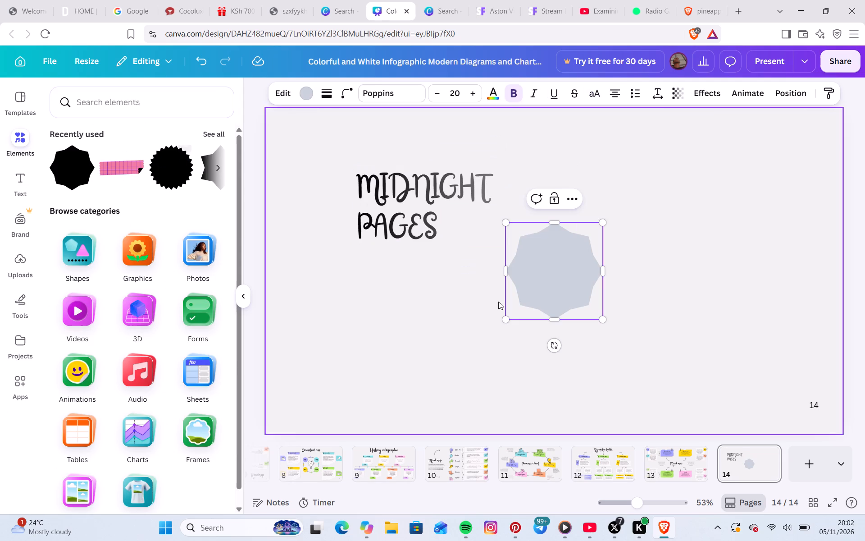
pyautogui.press('m')
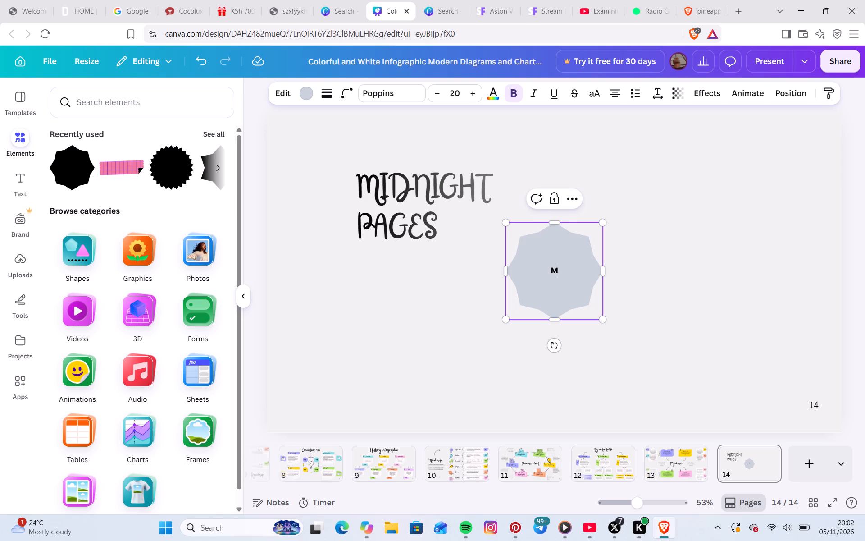
pyautogui.write('IDNI')
pyautogui.write('GHT PAGES')
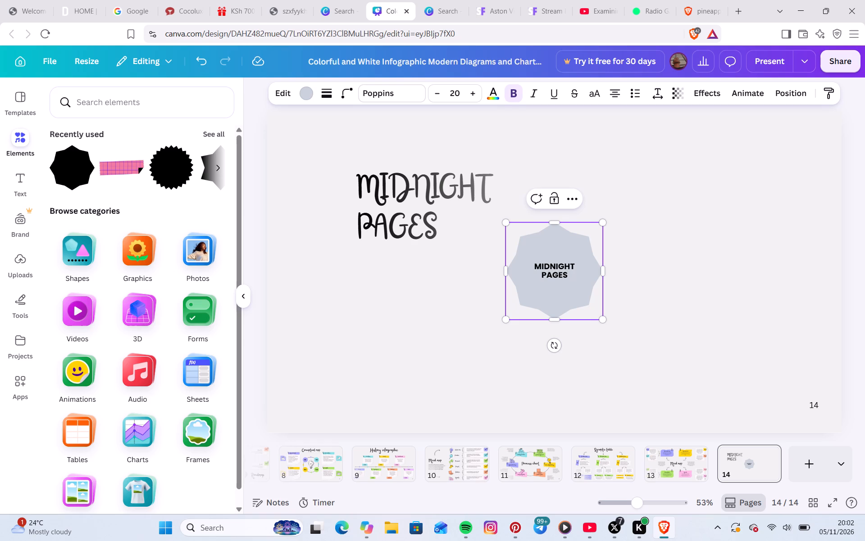
# Colour all of the MIDNIGHT PAGES text inside the badge Pastel crimson (#ef7b9e) from the colours in this design.
pyautogui.click(490, 100)
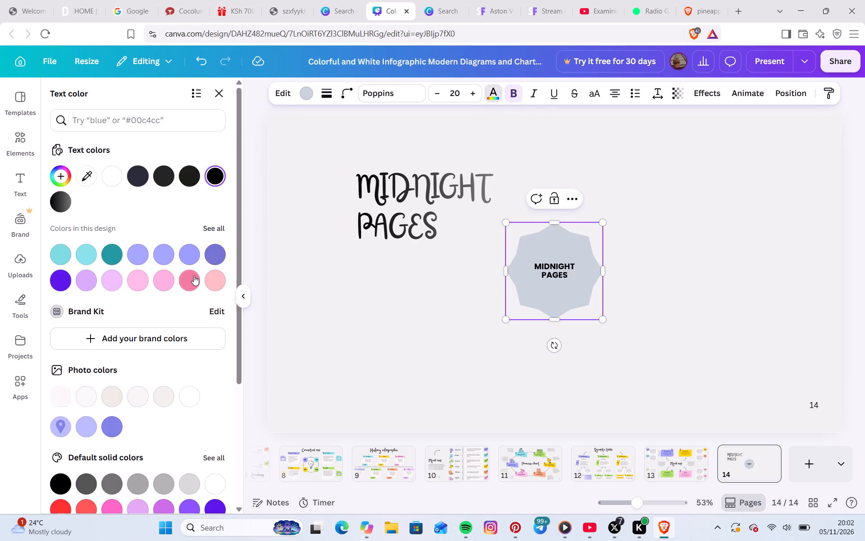
pyautogui.click(194, 275)
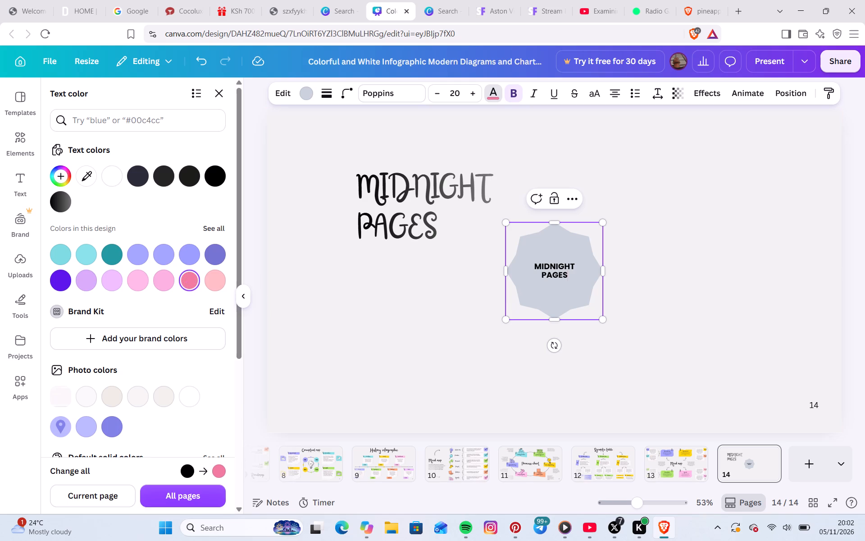
pyautogui.moveTo(569, 269); pyautogui.dragTo(535, 278)
pyautogui.moveTo(535, 278); pyautogui.dragTo(539, 284)
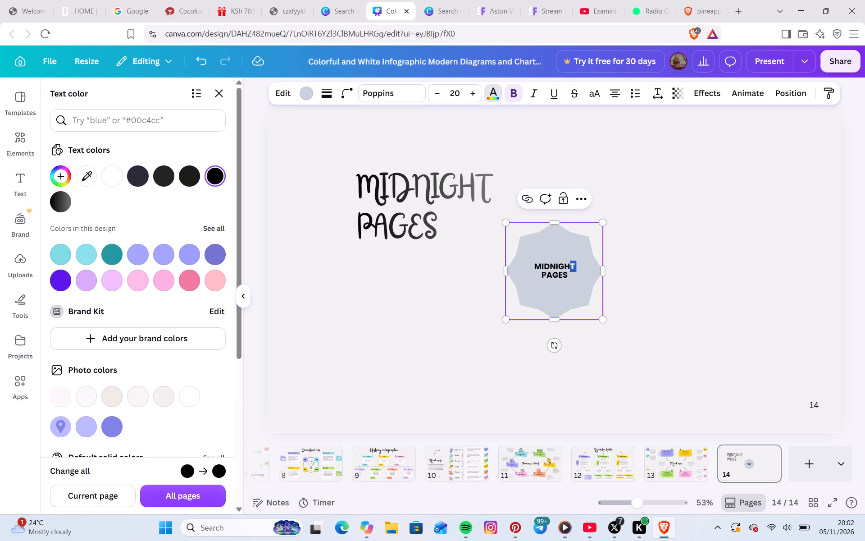
pyautogui.moveTo(537, 267); pyautogui.dragTo(586, 278)
pyautogui.click(191, 275)
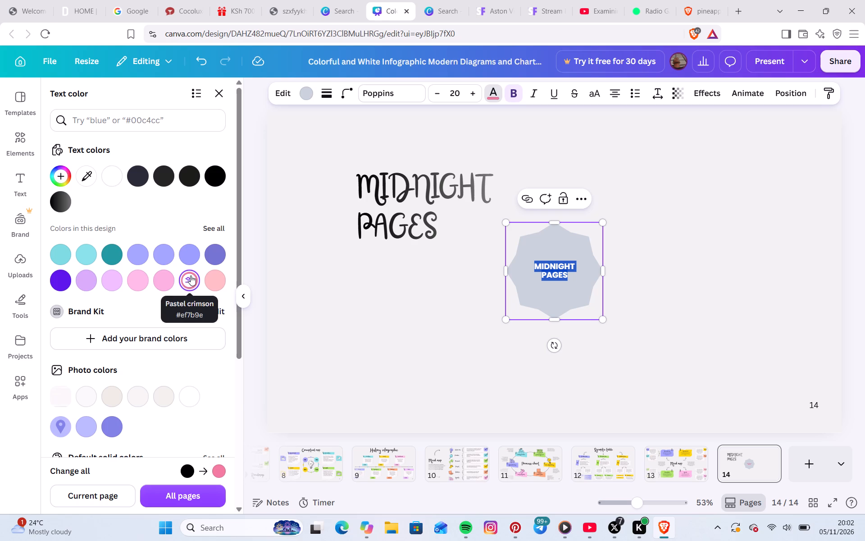
pyautogui.click(643, 258)
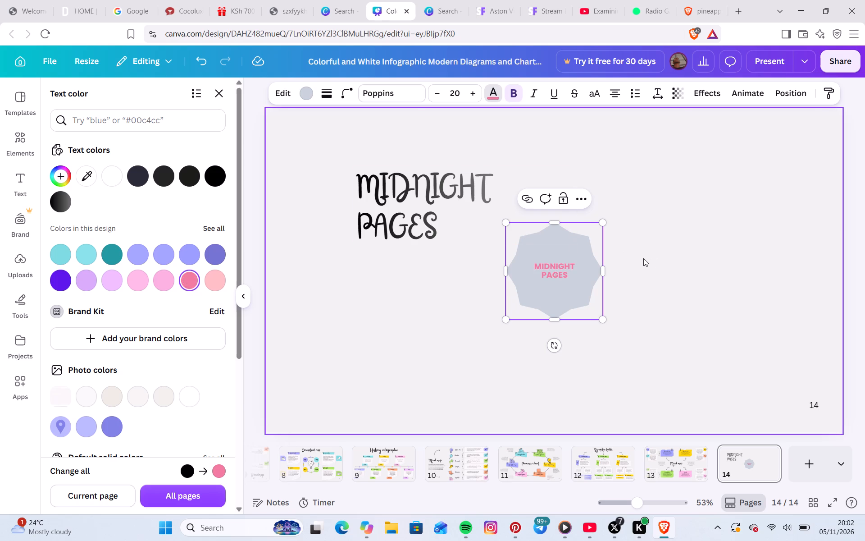
# Increase the font size of the badge's text to 27.
pyautogui.click(563, 257)
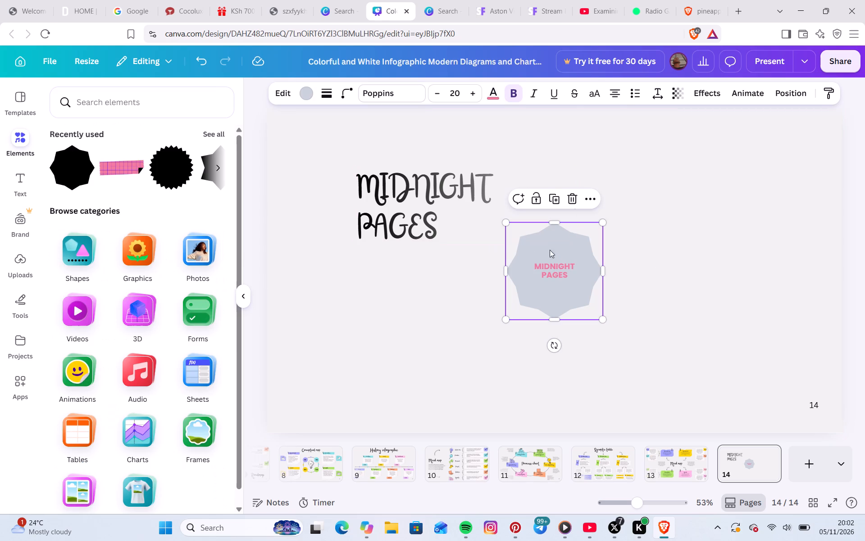
pyautogui.tripleClick(475, 96)
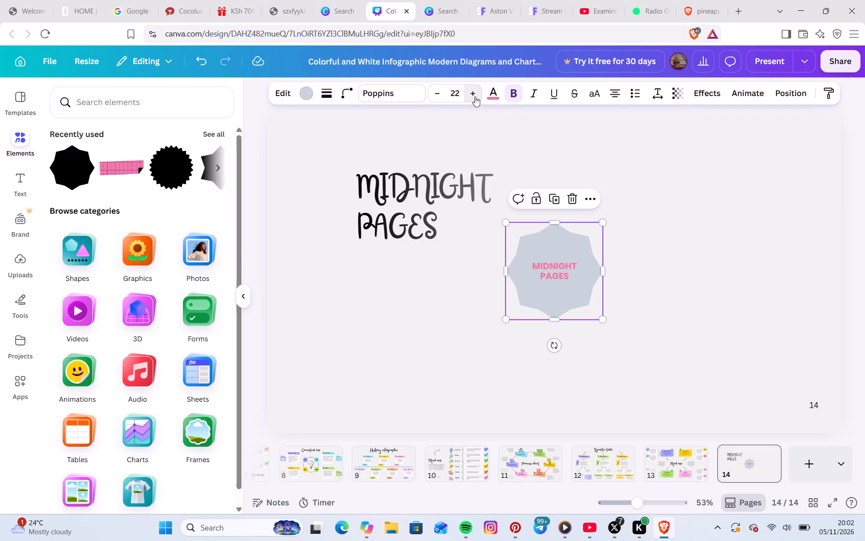
pyautogui.tripleClick(475, 96)
pyautogui.click(475, 96)
# Enlarge the badge shape from its upper-left corner until it overlaps the end of the MIDNIGHT heading.
pyautogui.moveTo(475, 96); pyautogui.dragTo(505, 219)
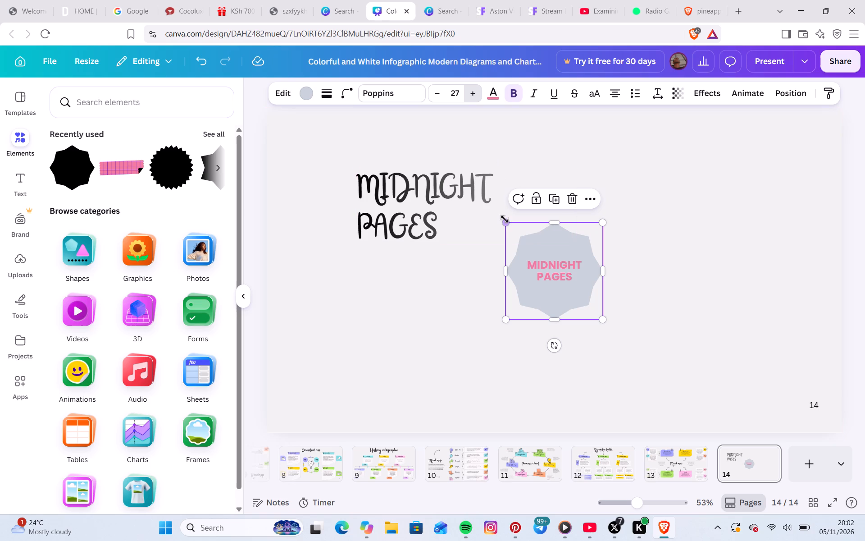
pyautogui.moveTo(505, 219); pyautogui.dragTo(505, 221)
pyautogui.moveTo(505, 221); pyautogui.dragTo(460, 183)
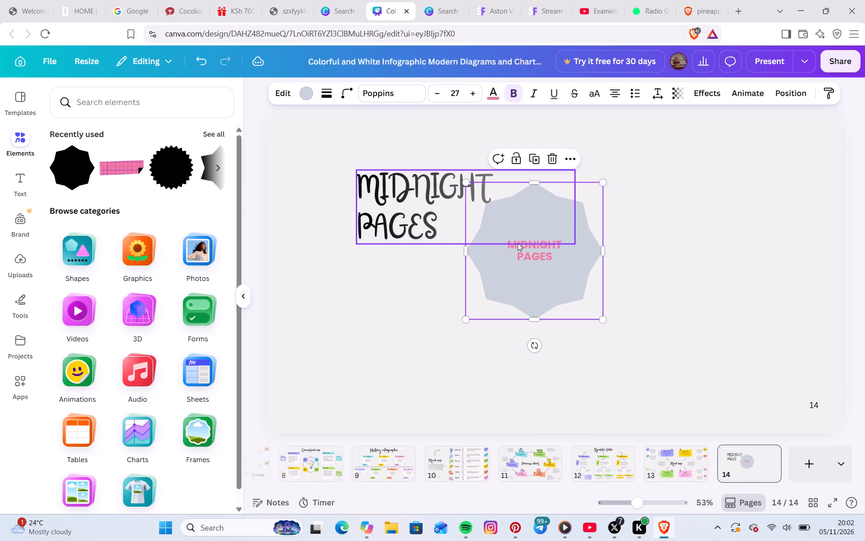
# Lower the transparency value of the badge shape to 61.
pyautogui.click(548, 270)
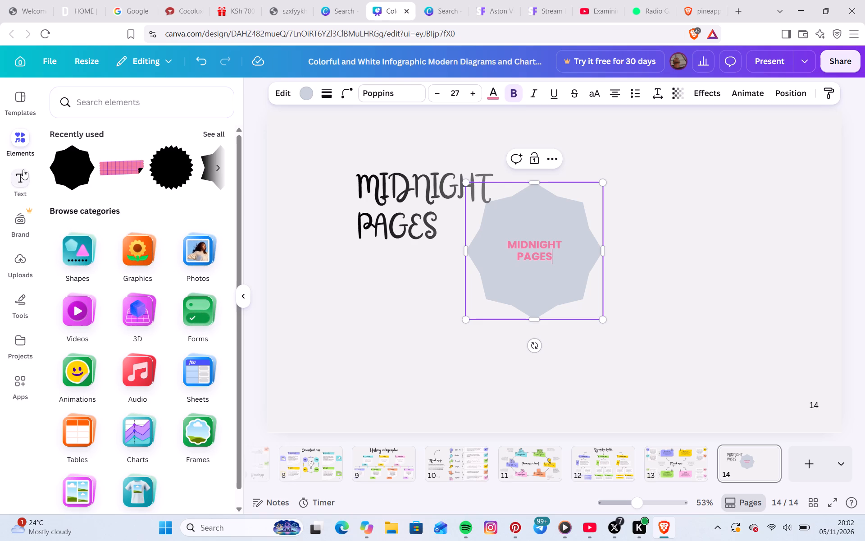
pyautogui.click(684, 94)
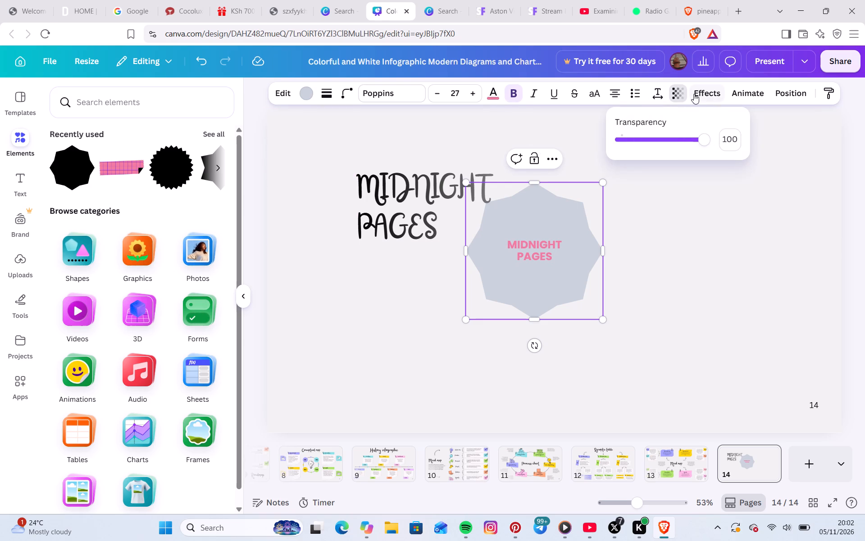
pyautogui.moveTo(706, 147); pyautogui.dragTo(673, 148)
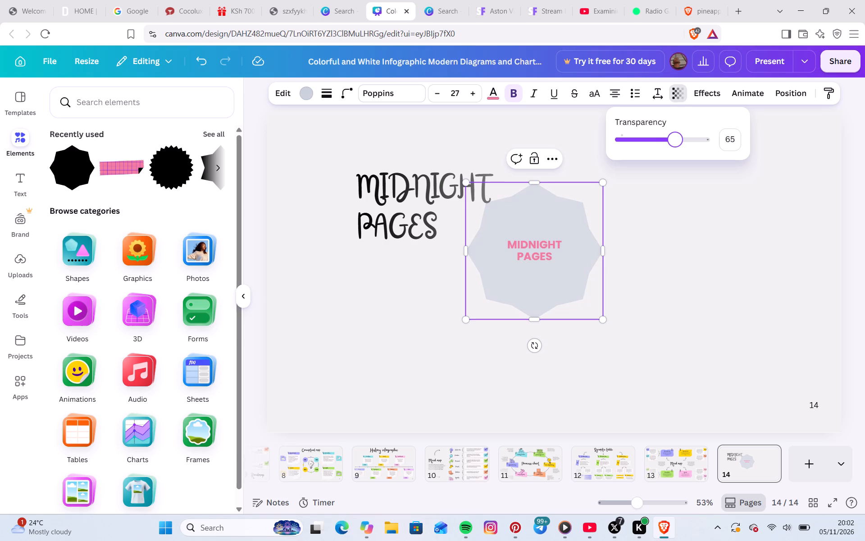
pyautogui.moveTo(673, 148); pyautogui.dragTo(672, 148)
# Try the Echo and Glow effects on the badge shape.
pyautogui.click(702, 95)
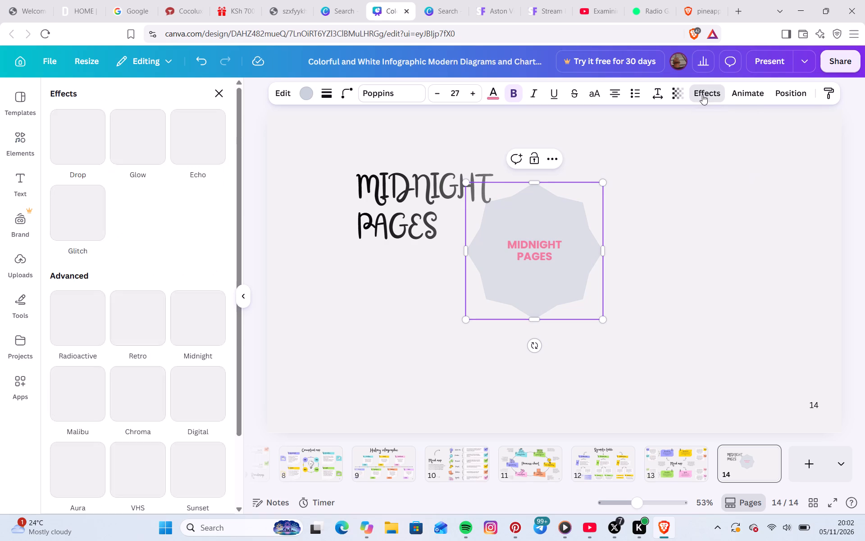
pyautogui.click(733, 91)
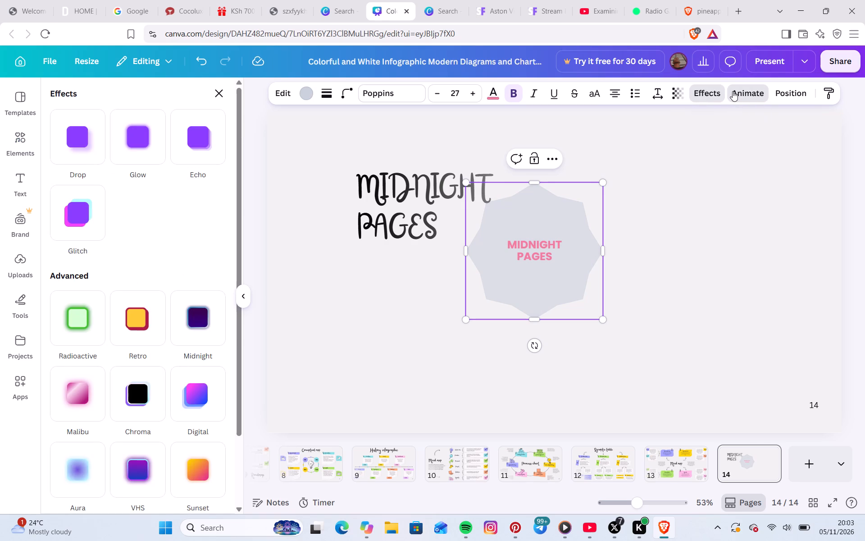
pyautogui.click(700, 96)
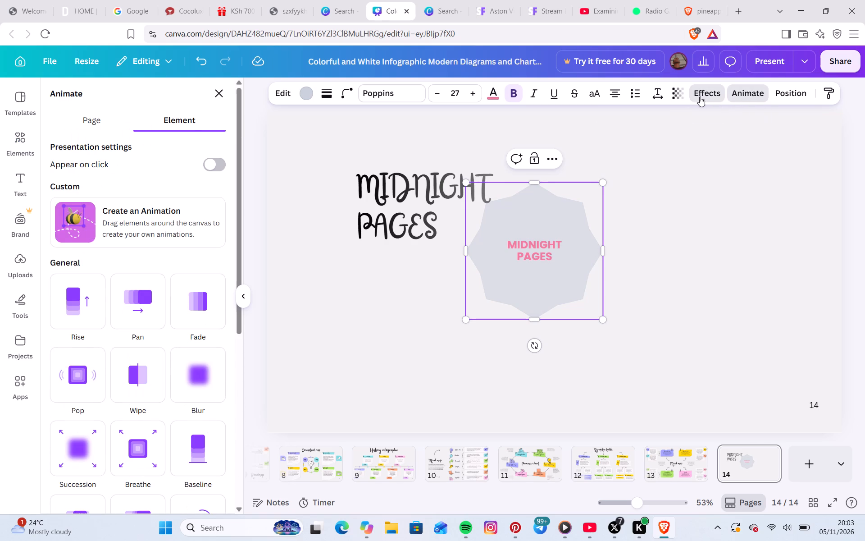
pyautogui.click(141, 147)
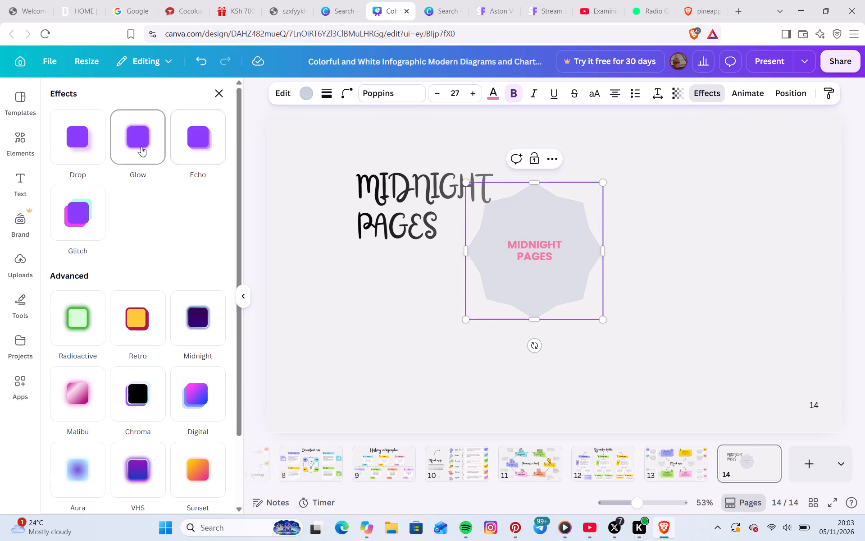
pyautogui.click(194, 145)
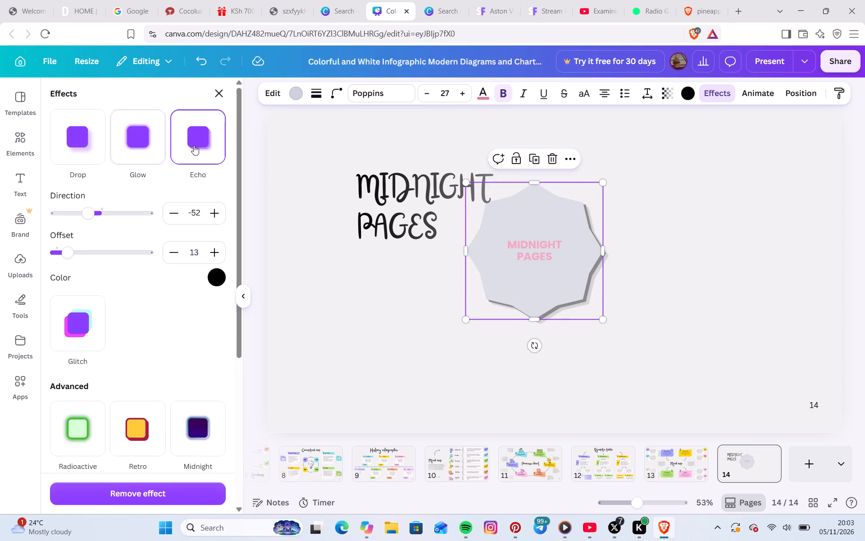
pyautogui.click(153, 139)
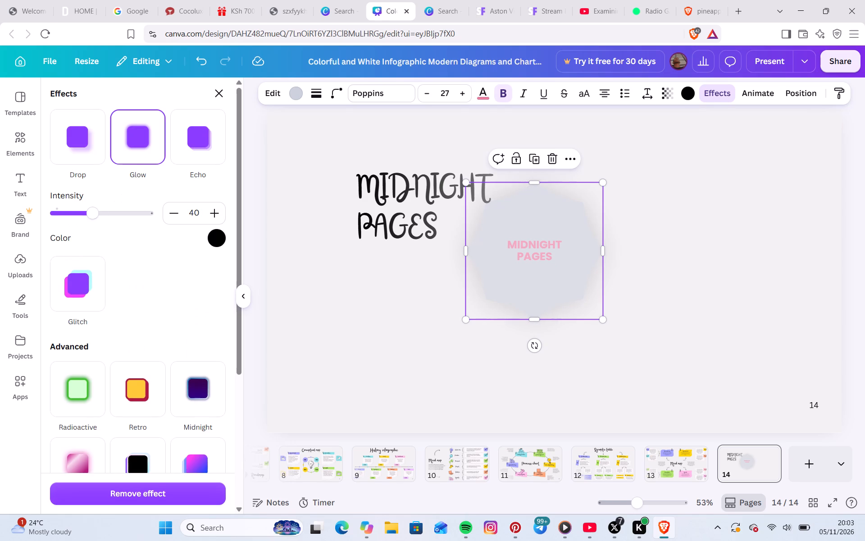
# Apply the Malibu effect to the badge shape, comparing it with the black-and-red effect.
pyautogui.scroll(-2, 86, 400)
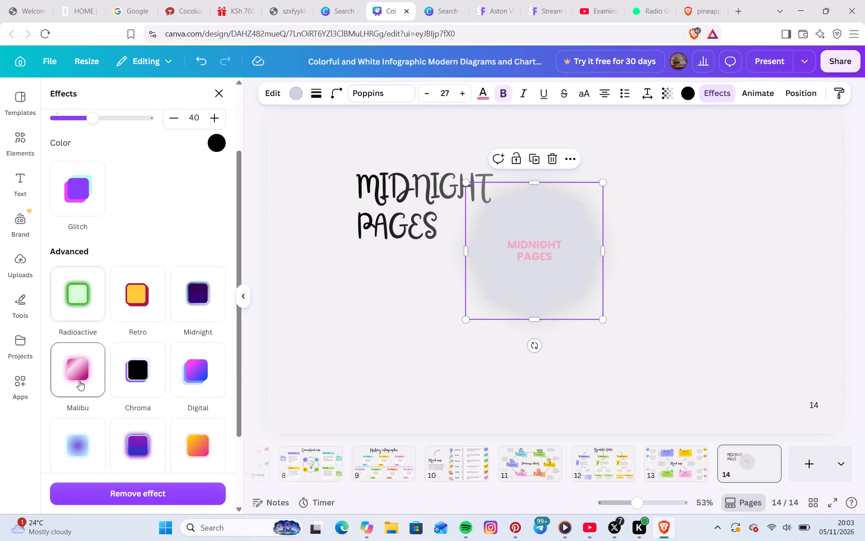
pyautogui.click(79, 381)
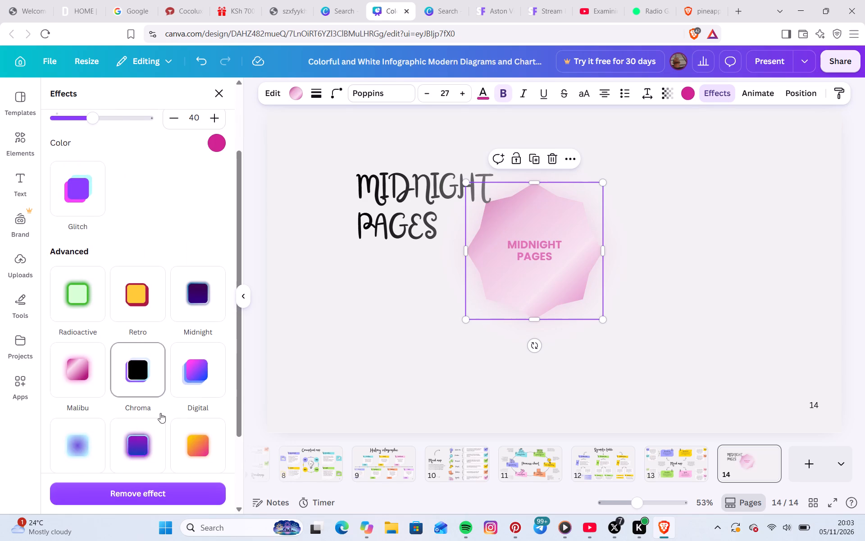
pyautogui.scroll(-2, 180, 407)
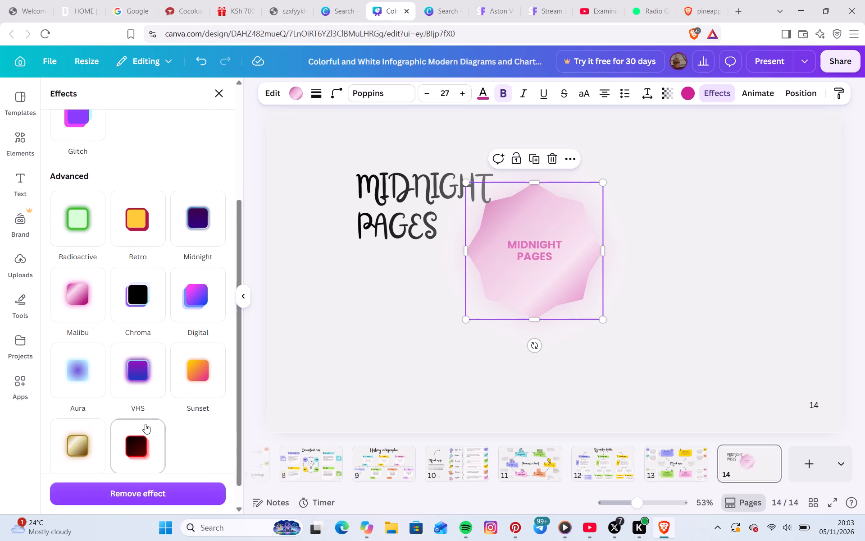
pyautogui.click(134, 429)
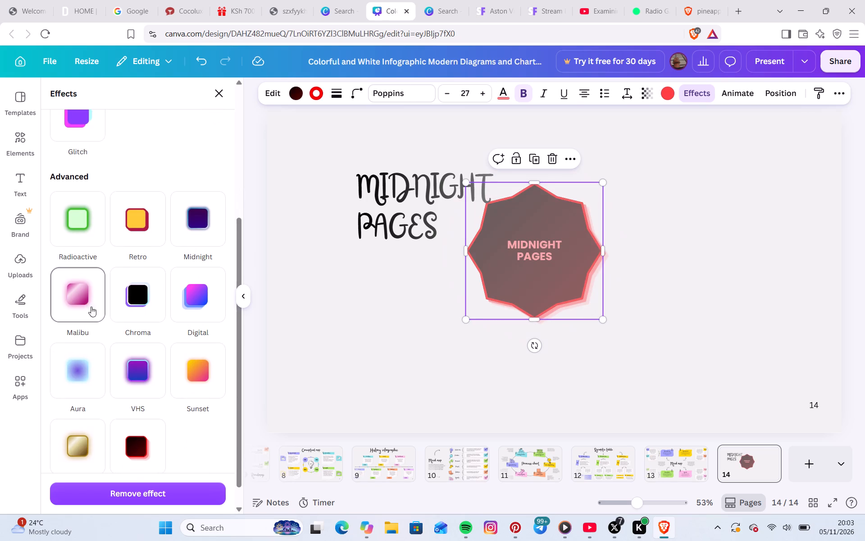
pyautogui.click(88, 303)
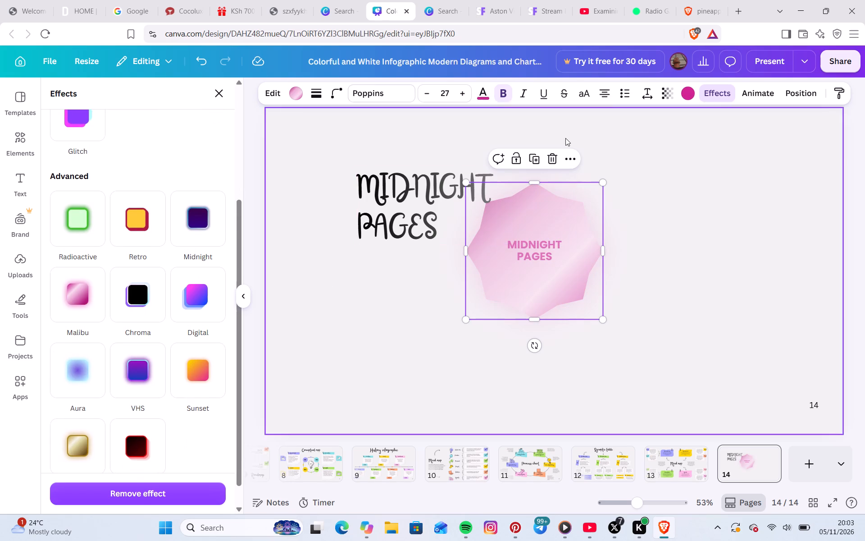
# Set the transparency of the badge shape to 100.
pyautogui.click(674, 96)
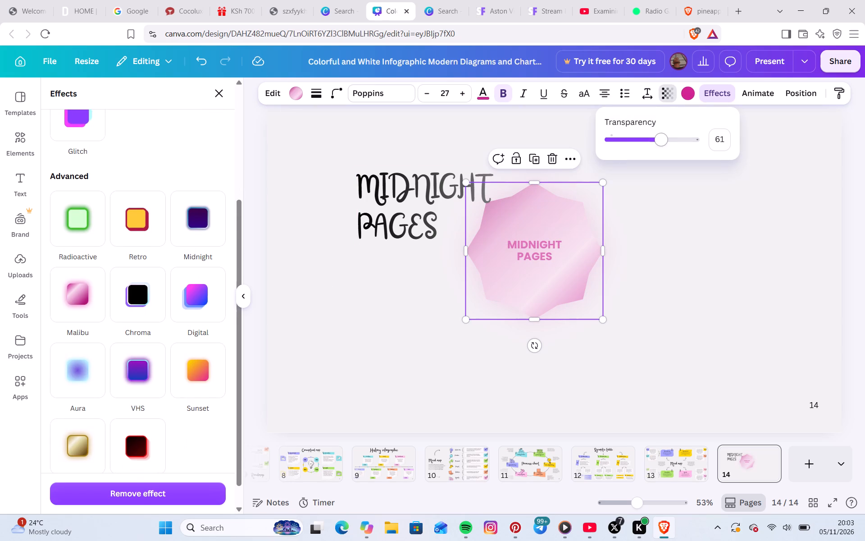
pyautogui.moveTo(659, 138); pyautogui.dragTo(697, 146)
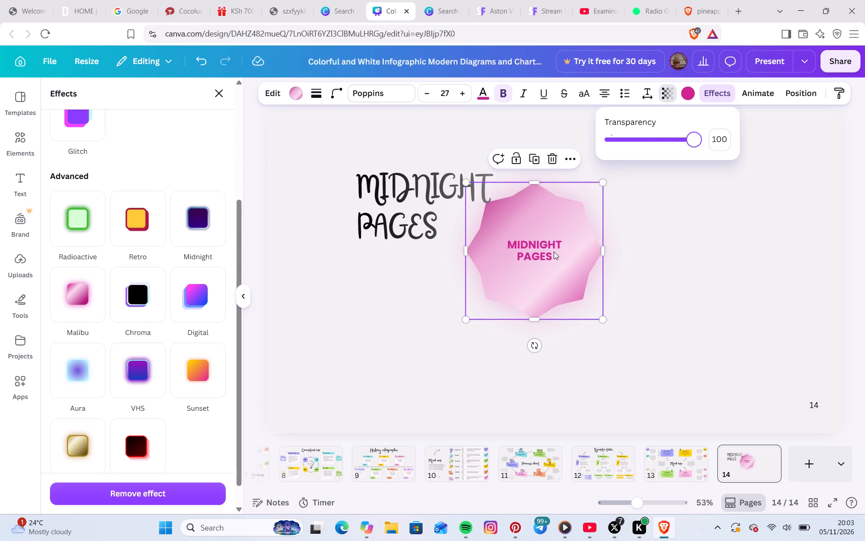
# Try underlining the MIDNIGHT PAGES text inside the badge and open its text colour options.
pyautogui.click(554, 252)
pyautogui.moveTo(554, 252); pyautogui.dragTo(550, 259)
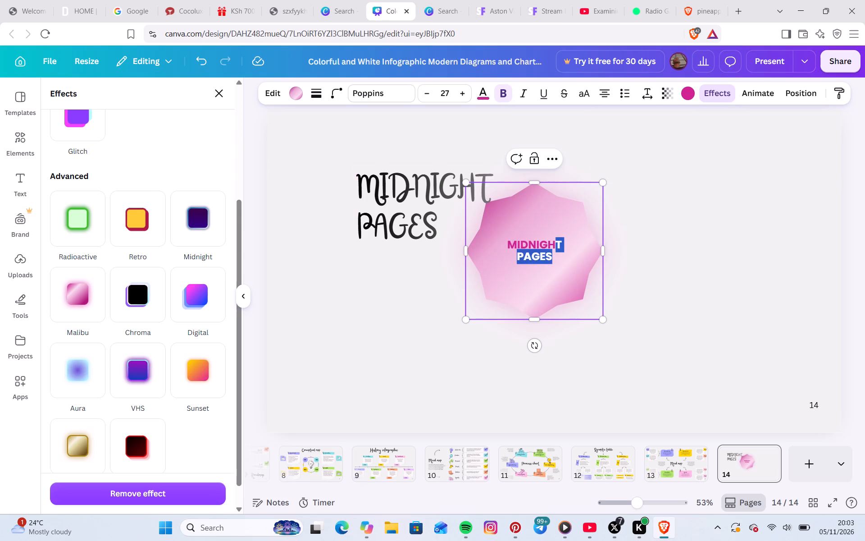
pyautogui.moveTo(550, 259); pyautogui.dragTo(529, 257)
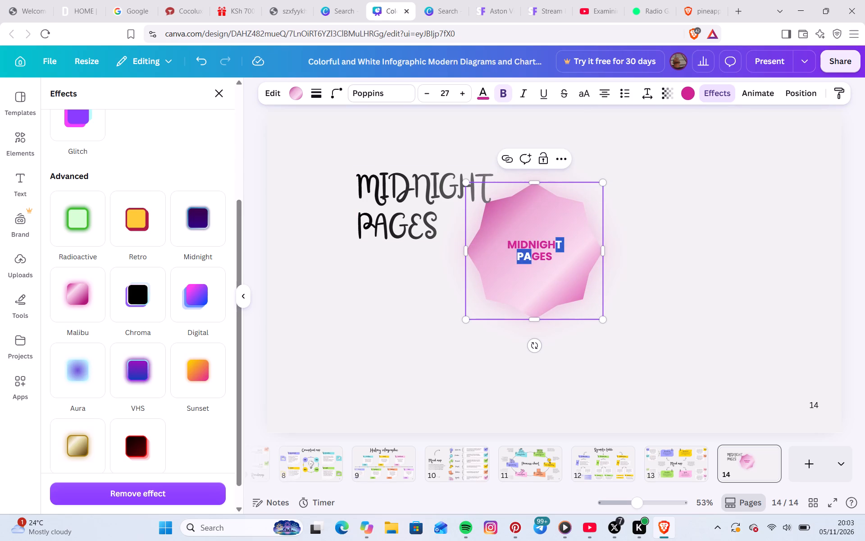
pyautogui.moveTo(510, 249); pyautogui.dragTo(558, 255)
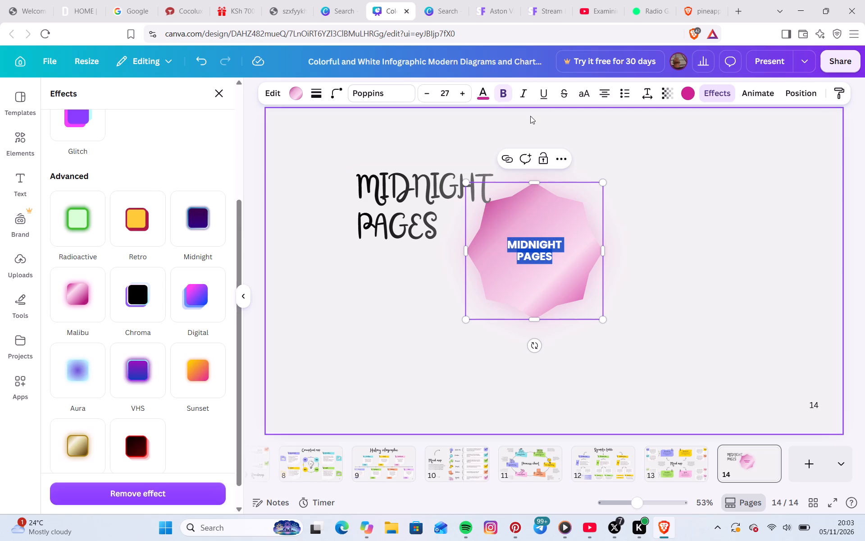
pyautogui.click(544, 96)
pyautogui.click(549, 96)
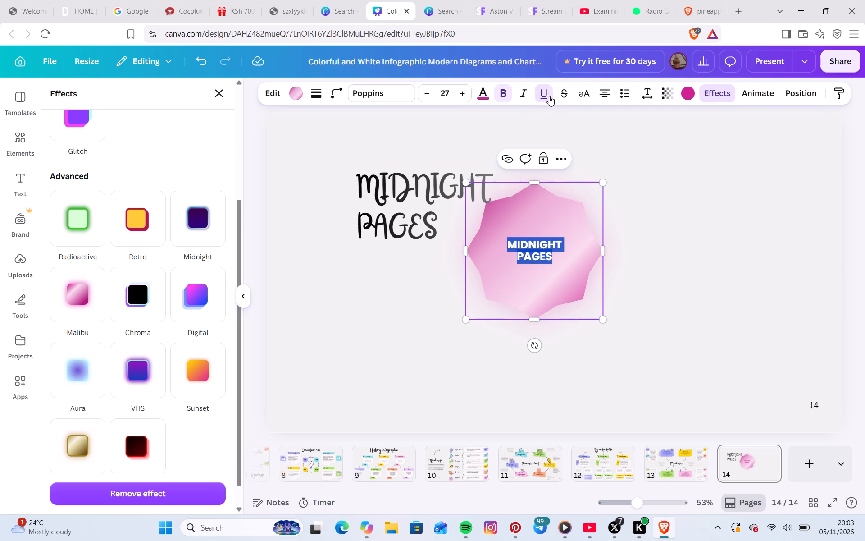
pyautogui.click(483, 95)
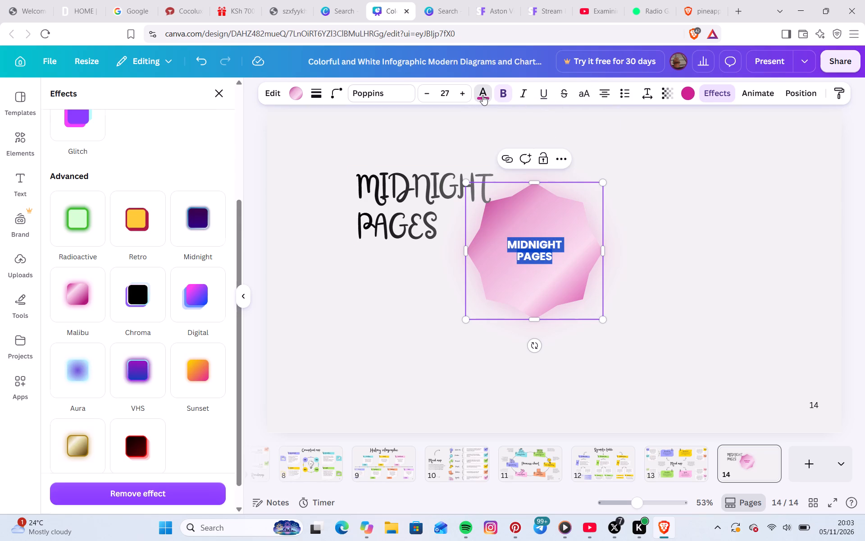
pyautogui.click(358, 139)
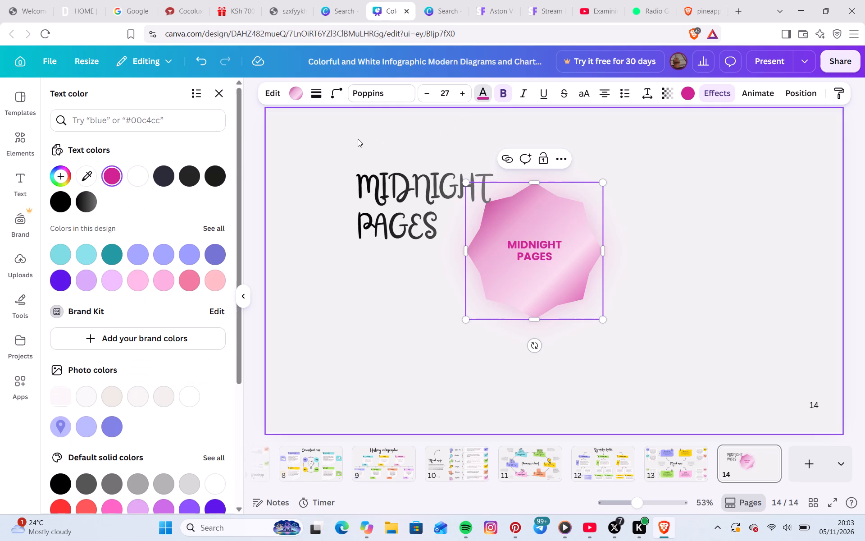
# Delete the large handwritten-style MIDNIGHT PAGES heading overlapping the badge on page 14.
pyautogui.click(460, 197)
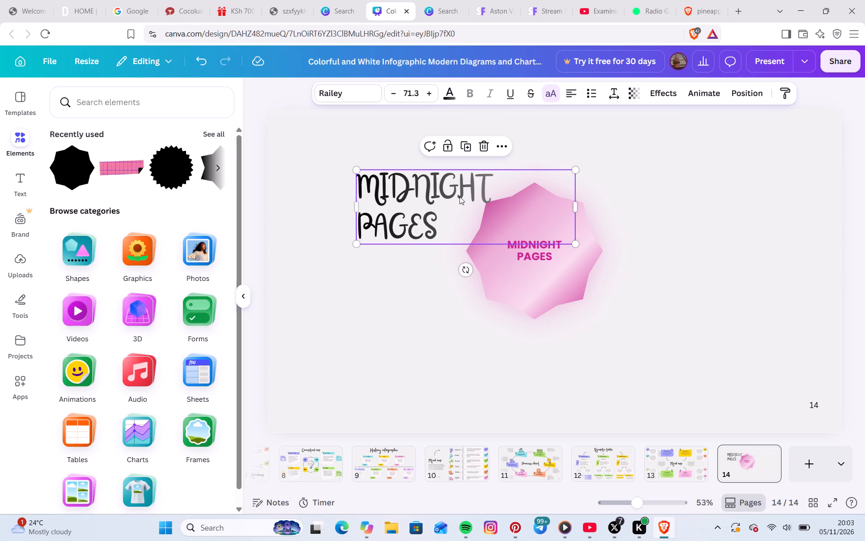
pyautogui.press('Delete')
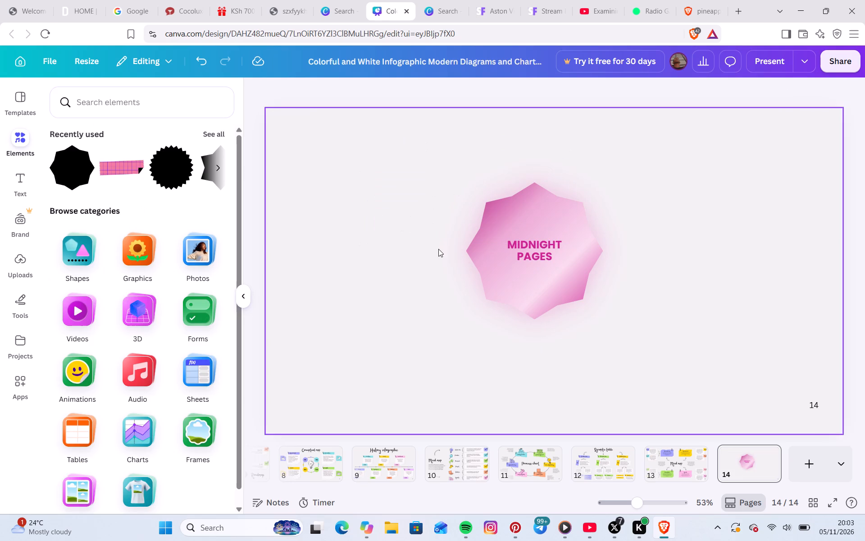
# Move the badge up to the page's upper middle, at about X 580 px and Y 60 px.
pyautogui.moveTo(488, 230); pyautogui.dragTo(455, 182)
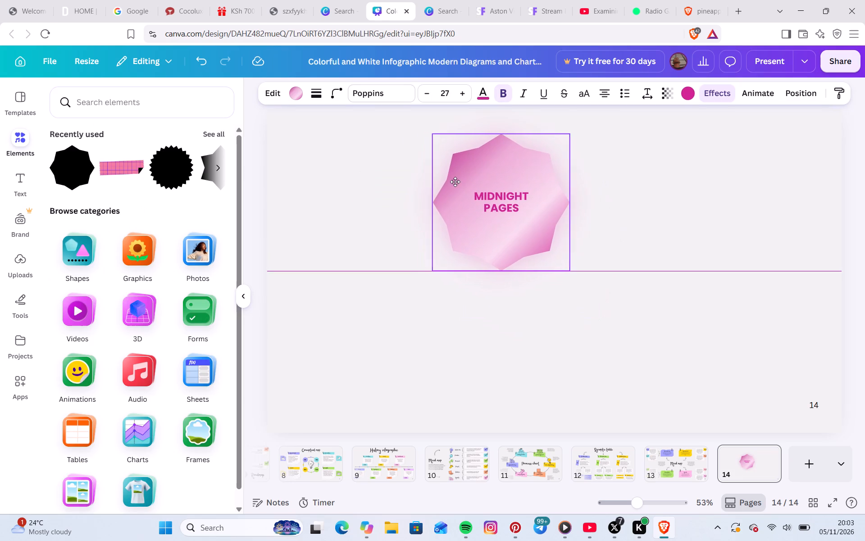
pyautogui.moveTo(455, 182); pyautogui.dragTo(463, 175)
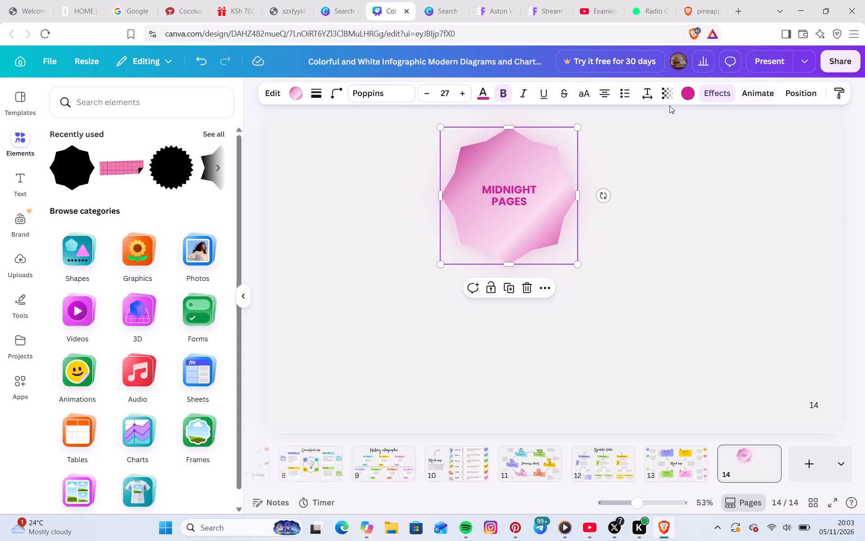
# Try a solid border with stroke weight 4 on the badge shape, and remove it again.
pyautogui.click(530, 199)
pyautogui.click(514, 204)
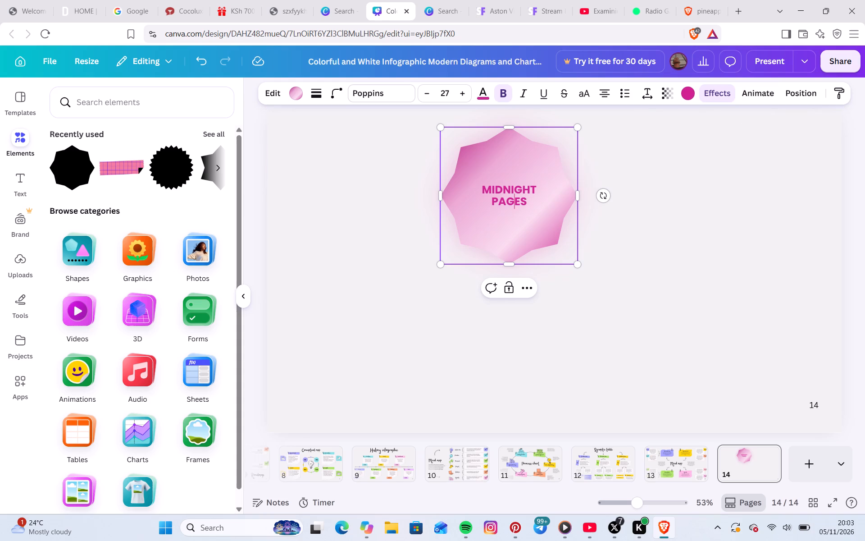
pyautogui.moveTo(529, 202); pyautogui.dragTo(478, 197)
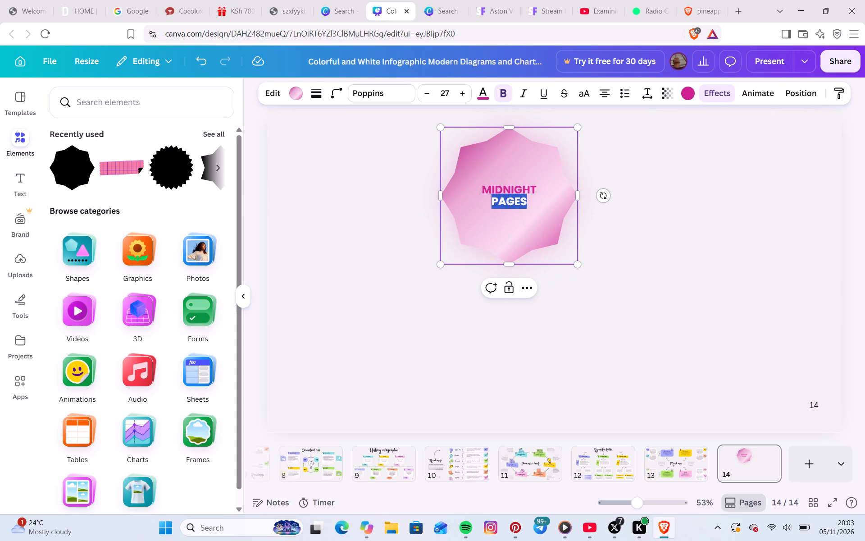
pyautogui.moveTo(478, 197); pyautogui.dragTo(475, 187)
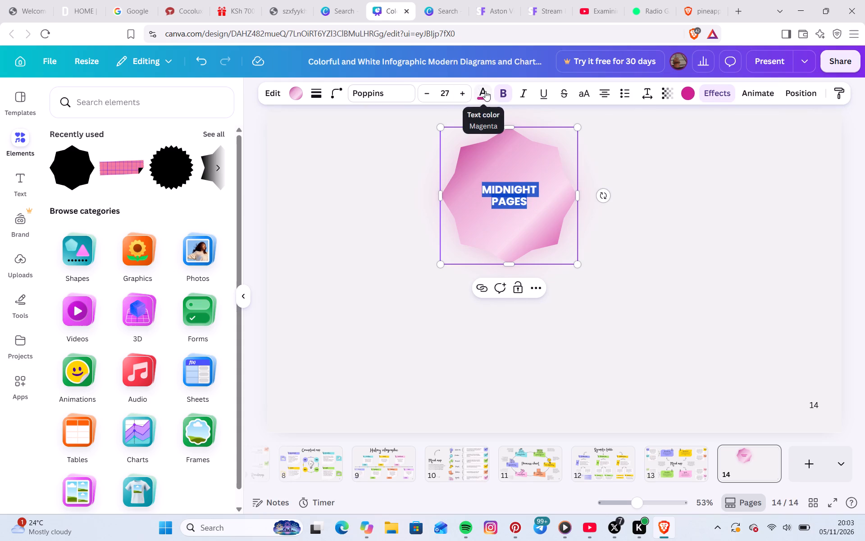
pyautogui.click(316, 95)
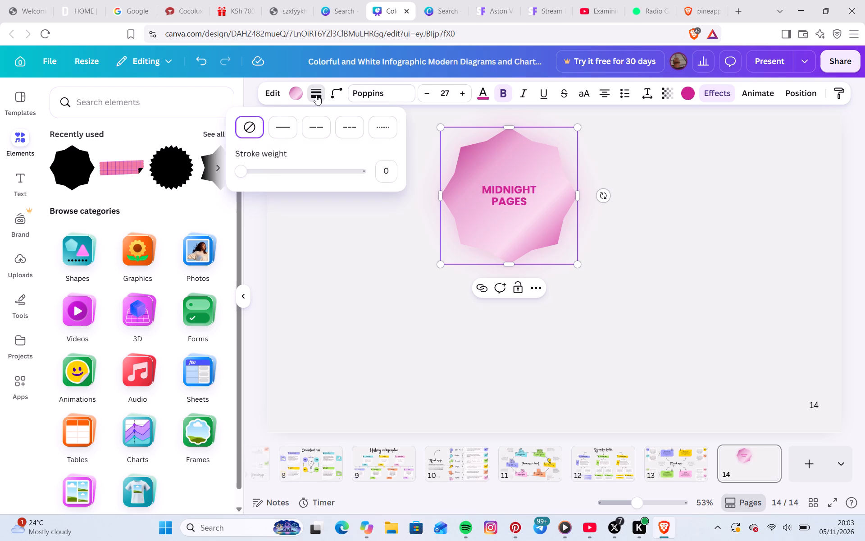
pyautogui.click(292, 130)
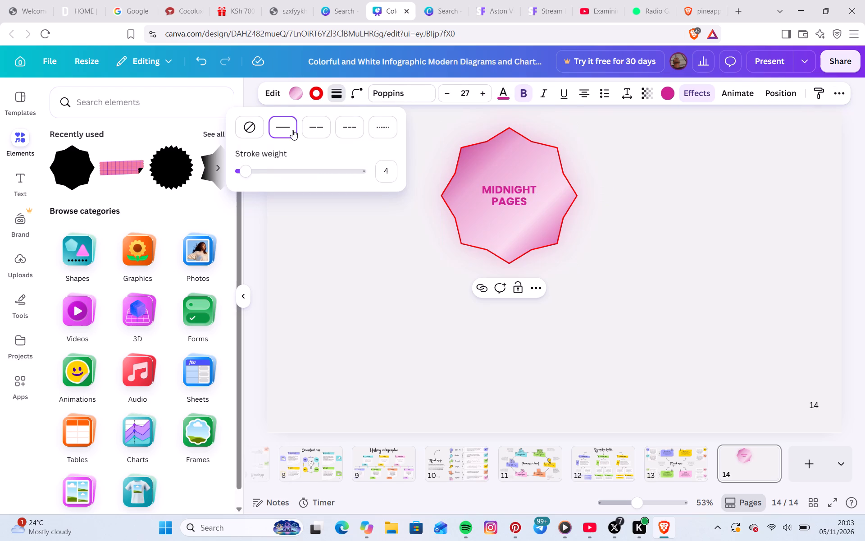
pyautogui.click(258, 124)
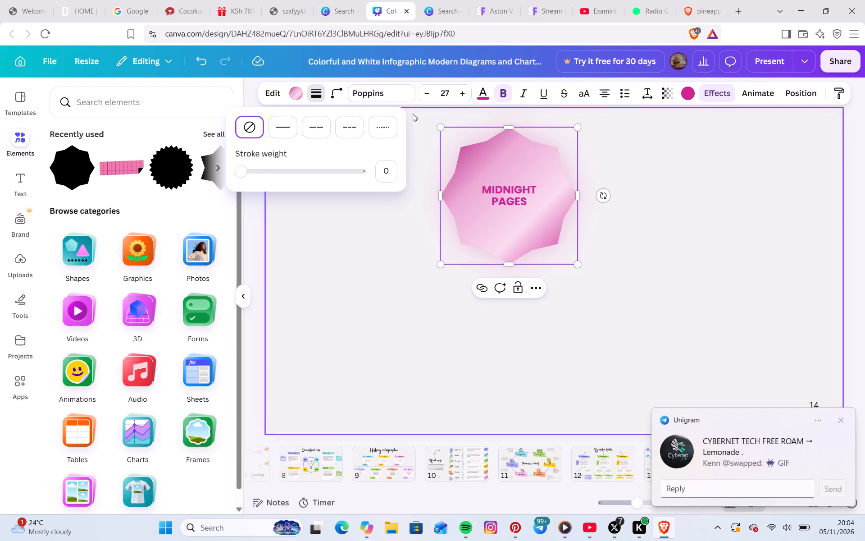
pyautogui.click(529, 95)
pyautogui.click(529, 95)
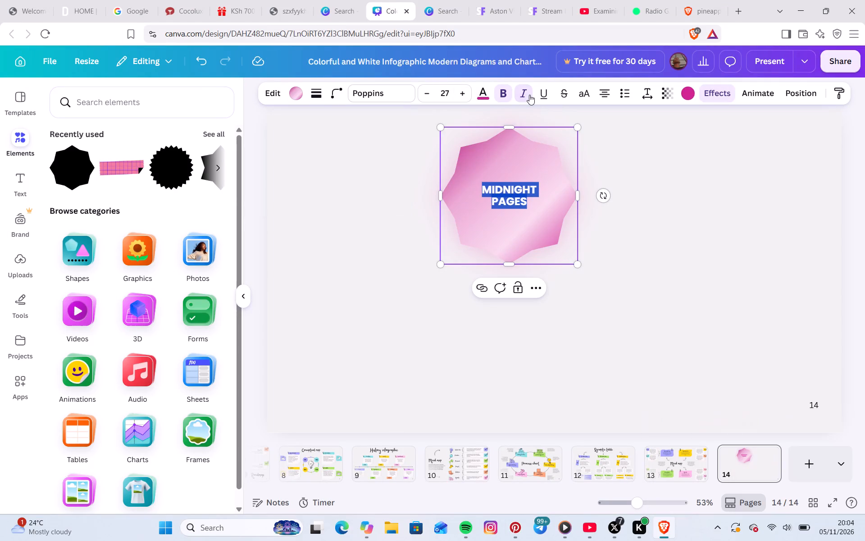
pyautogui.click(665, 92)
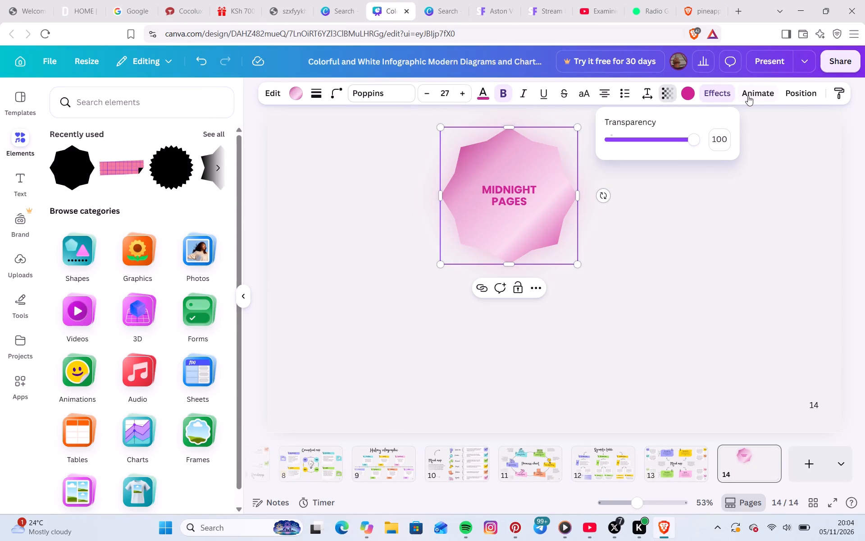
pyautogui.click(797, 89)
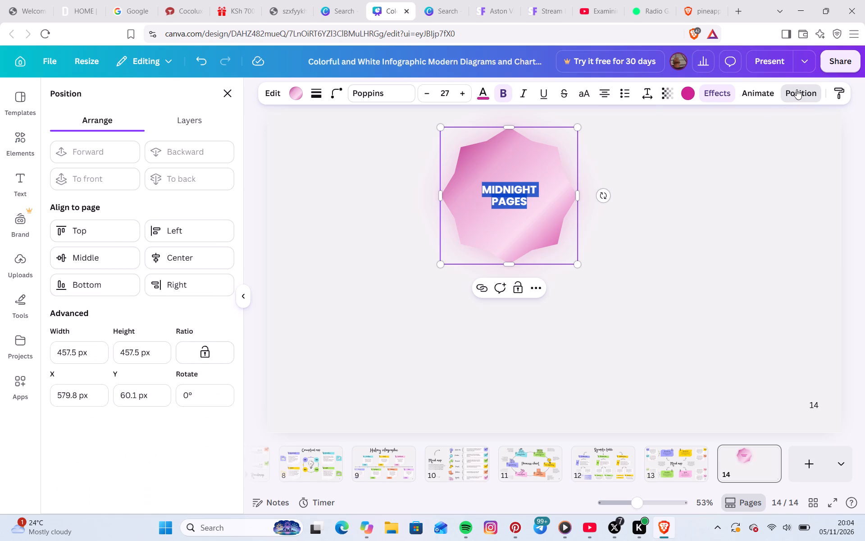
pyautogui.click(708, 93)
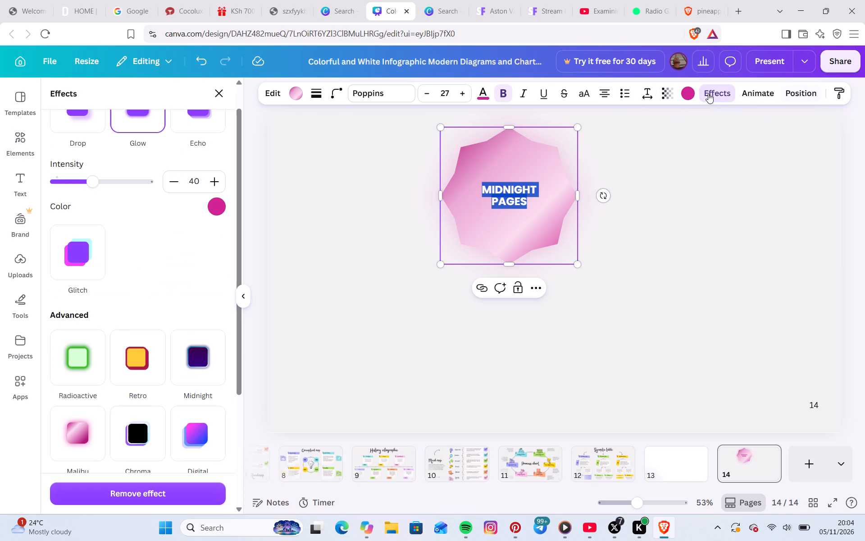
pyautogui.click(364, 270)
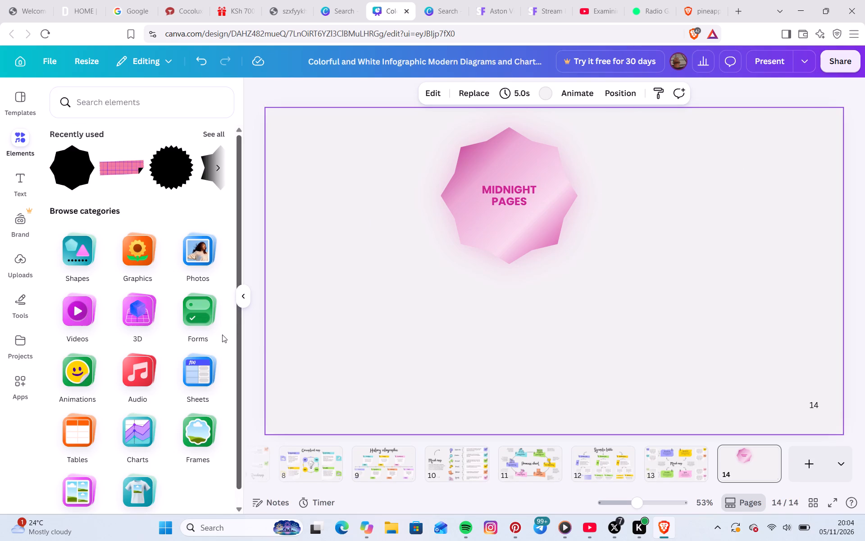
# Add the recently used pink tape graphic with the purple grid to page 14.
pyautogui.scroll(-4, 190, 357)
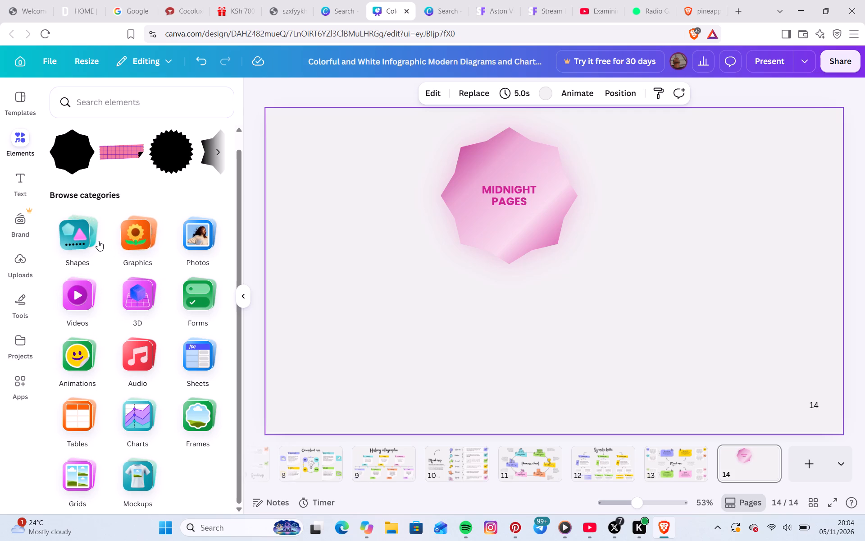
pyautogui.click(150, 238)
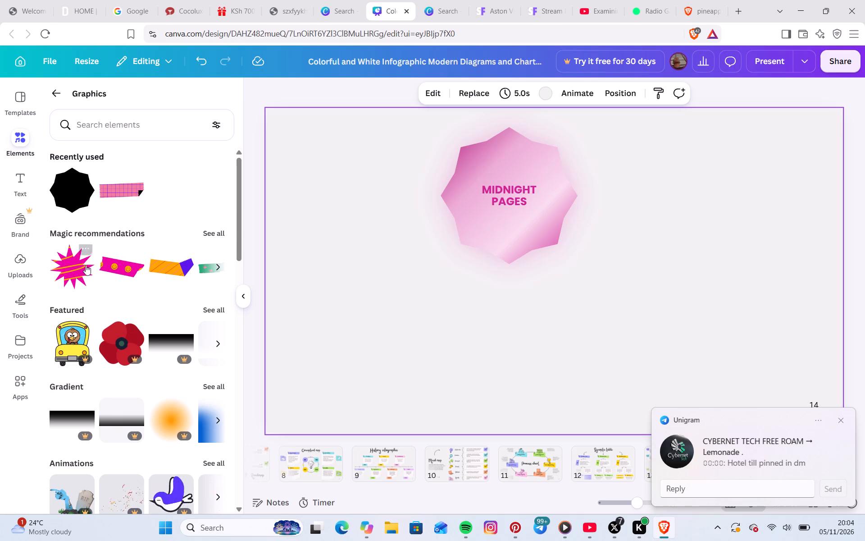
pyautogui.click(115, 189)
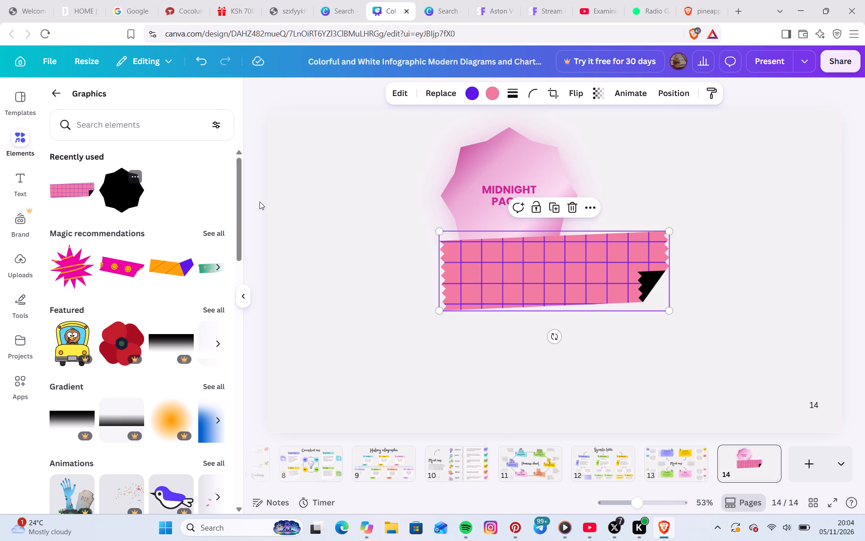
# Shrink the pink tape graphic to roughly the badge's width and place it beside the badge, near the page's upper right.
pyautogui.click(547, 263)
pyautogui.moveTo(547, 263); pyautogui.dragTo(601, 254)
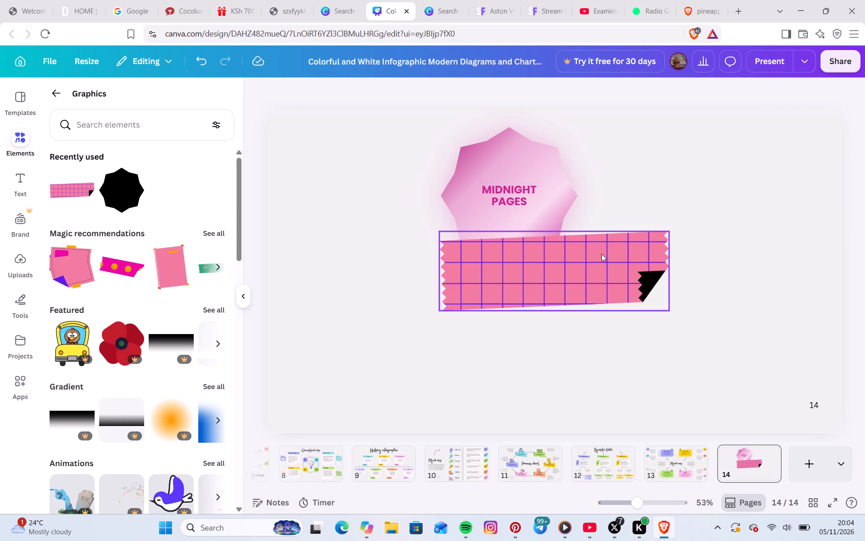
pyautogui.moveTo(544, 252); pyautogui.dragTo(451, 280)
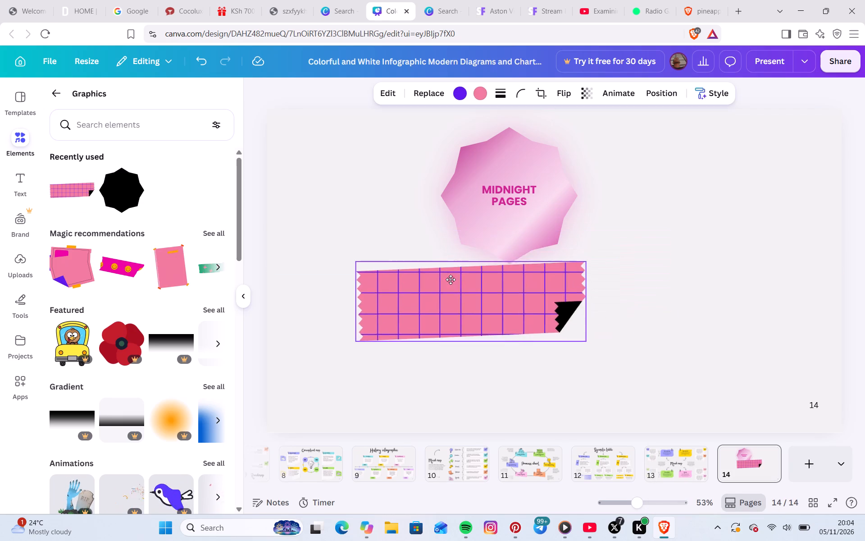
pyautogui.moveTo(451, 280); pyautogui.dragTo(663, 187)
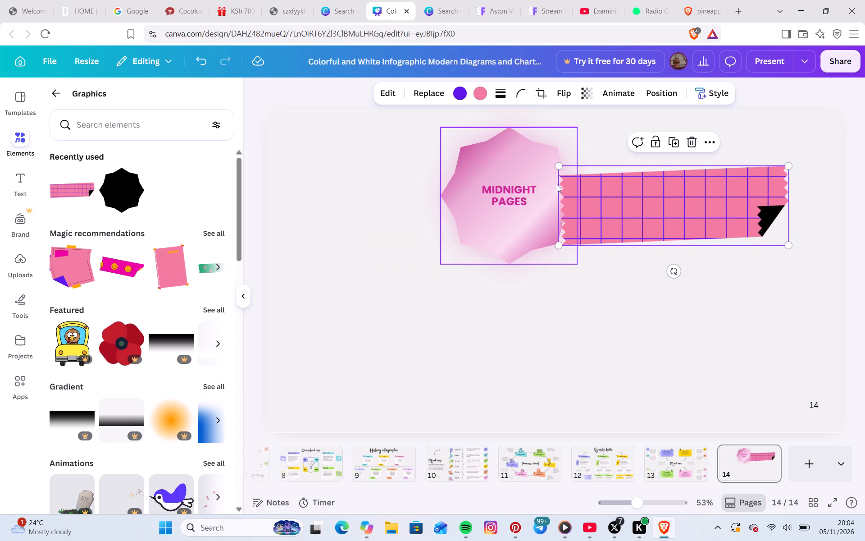
pyautogui.moveTo(559, 166); pyautogui.dragTo(641, 219)
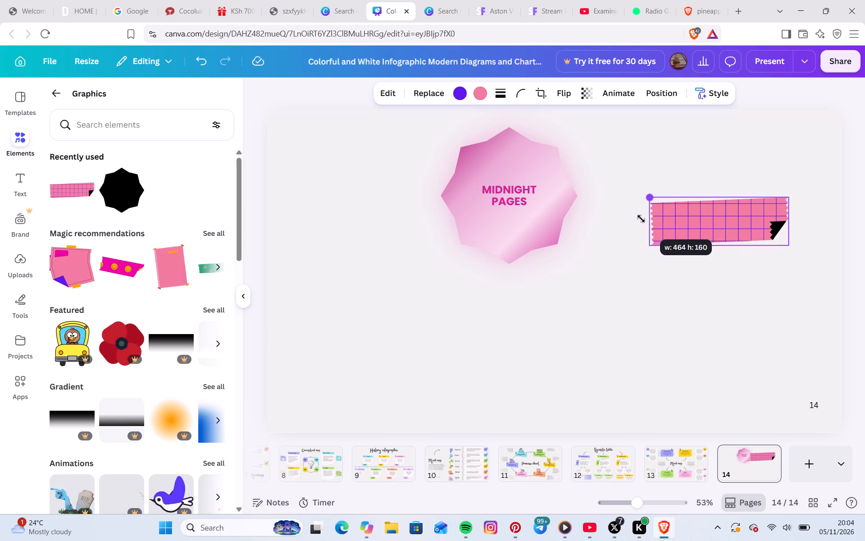
pyautogui.moveTo(641, 219); pyautogui.dragTo(638, 215)
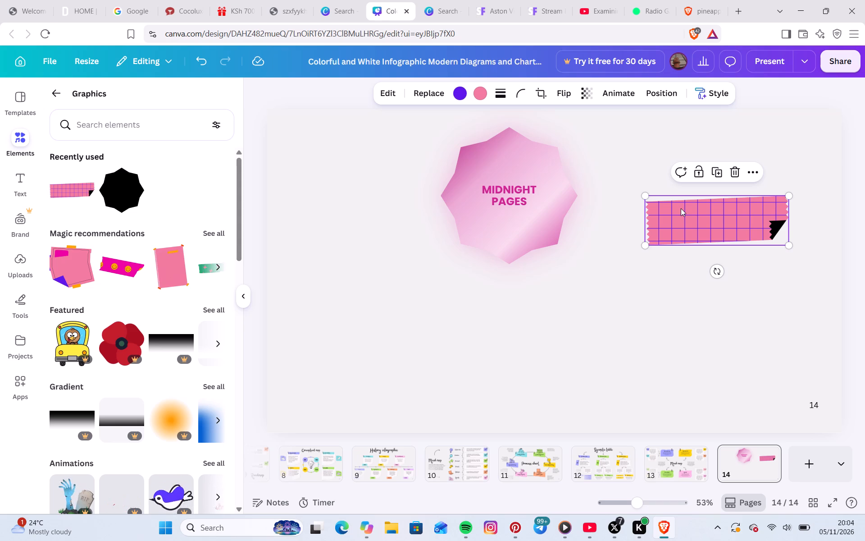
pyautogui.moveTo(697, 207); pyautogui.dragTo(671, 149)
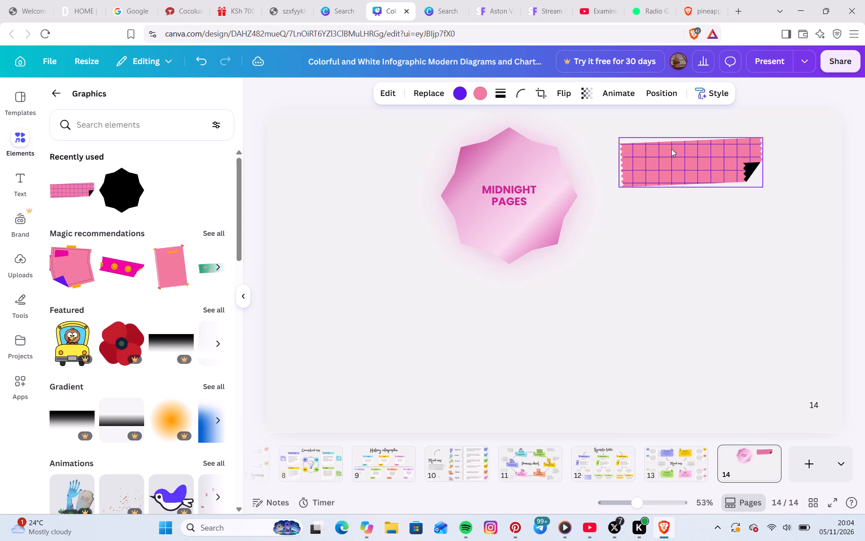
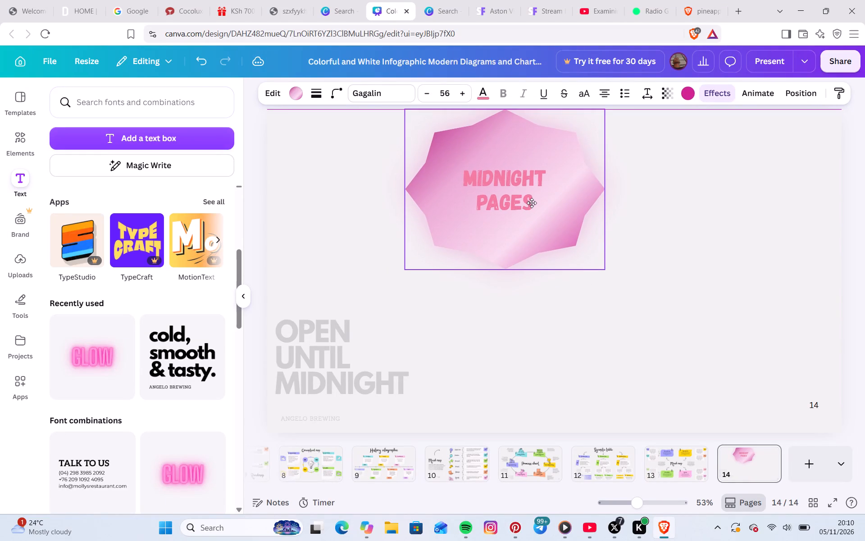
# Deselect the MIDNIGHT PAGES badge on page 14.
pyautogui.click(714, 290)
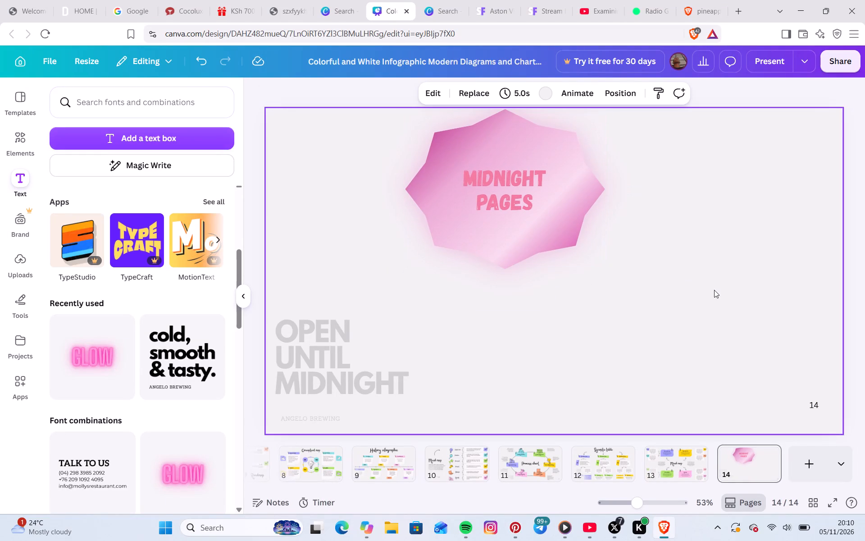
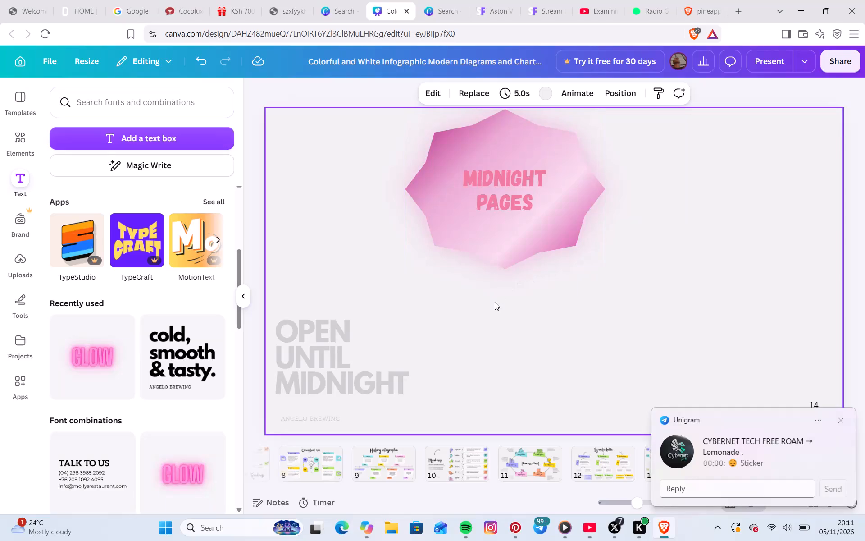
# Show the full collection of Magic recommendations graphics.
pyautogui.click(489, 303)
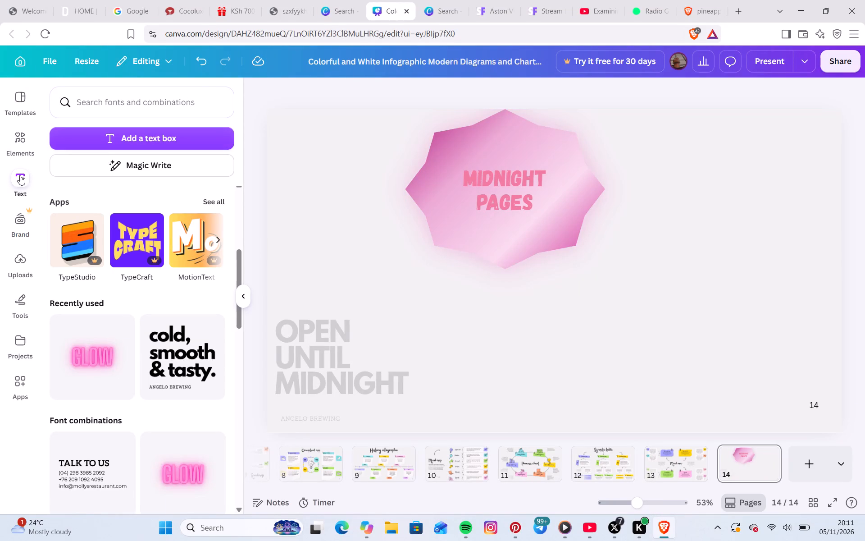
pyautogui.click(9, 153)
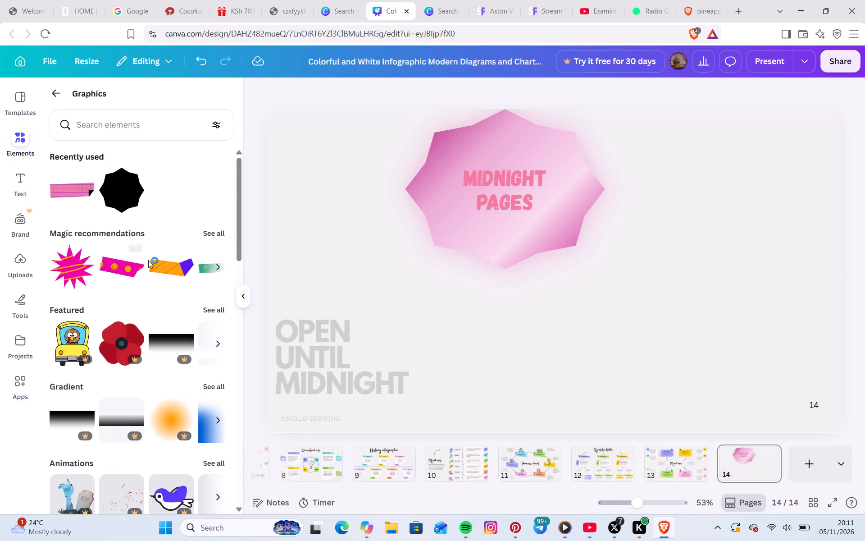
pyautogui.click(214, 232)
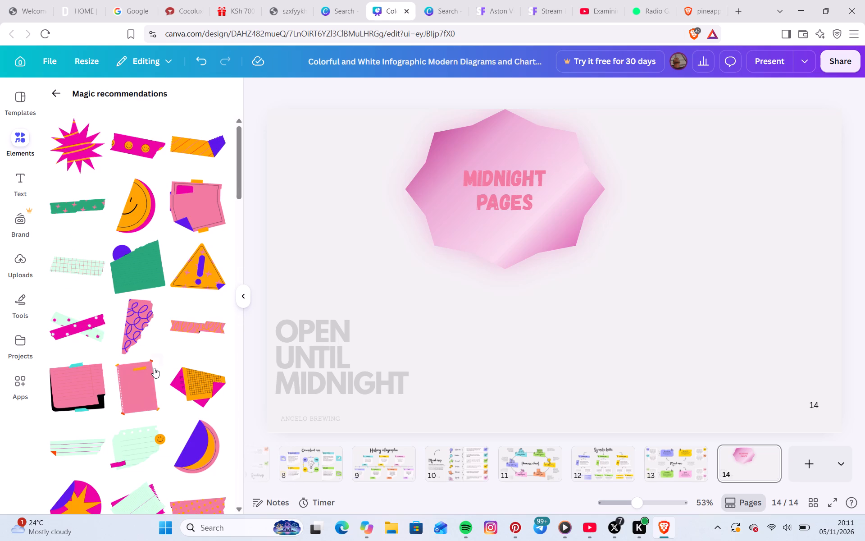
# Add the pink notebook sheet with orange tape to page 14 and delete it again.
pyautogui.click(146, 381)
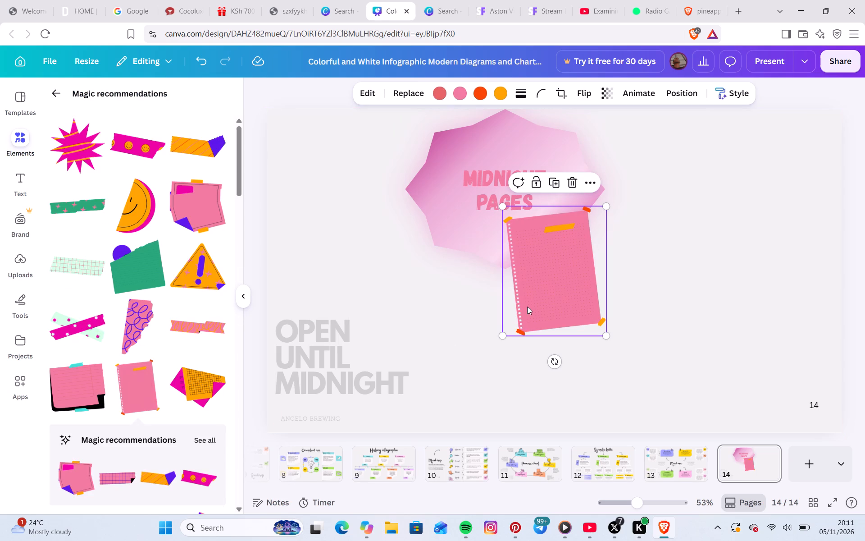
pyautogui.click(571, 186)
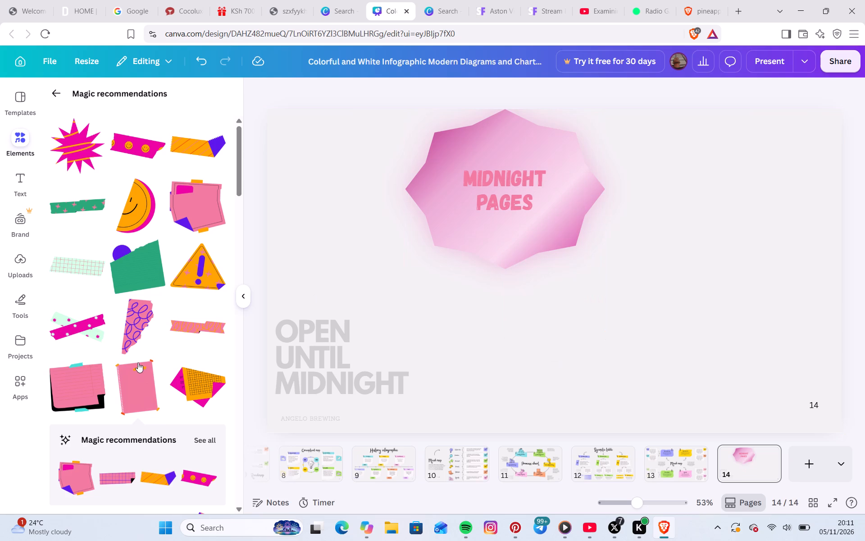
# Add the pink lined note with black backing and turquoise tape to page 14, enlarge it and place it below the MIDNIGHT PAGES badge.
pyautogui.click(77, 395)
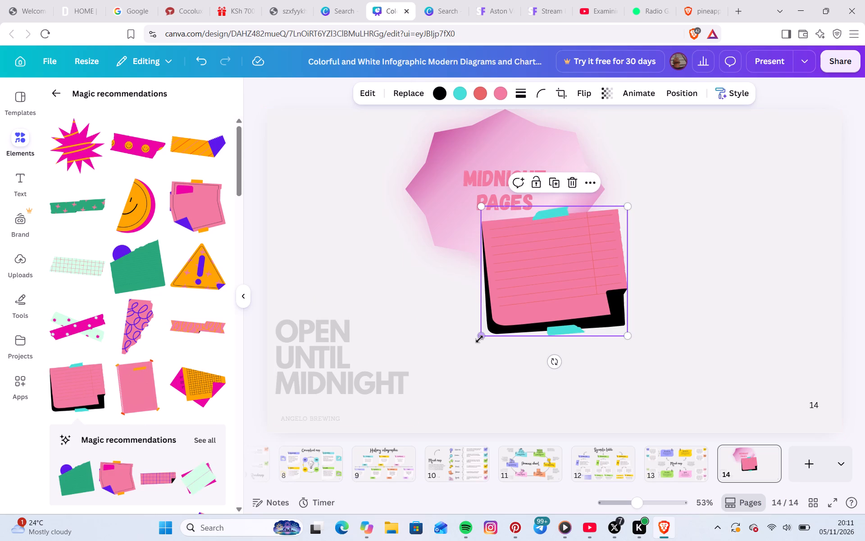
pyautogui.moveTo(479, 338); pyautogui.dragTo(446, 392)
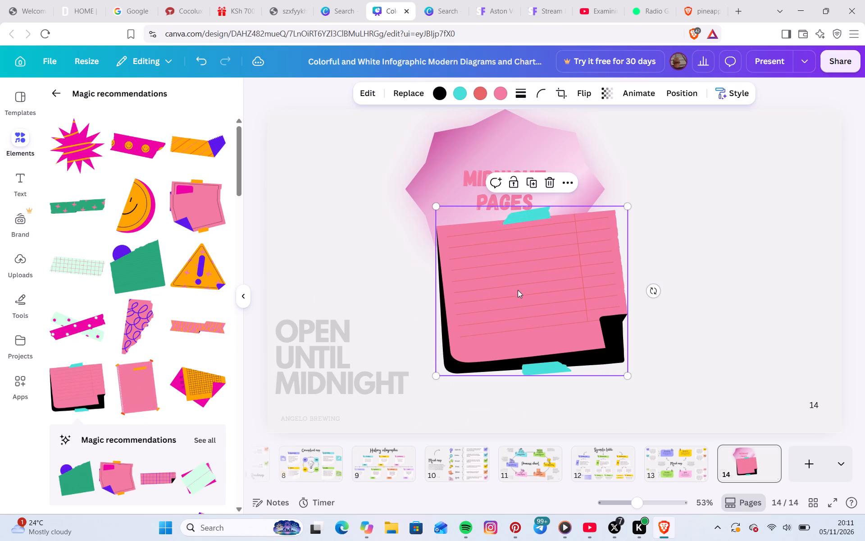
pyautogui.moveTo(518, 289); pyautogui.dragTo(530, 340)
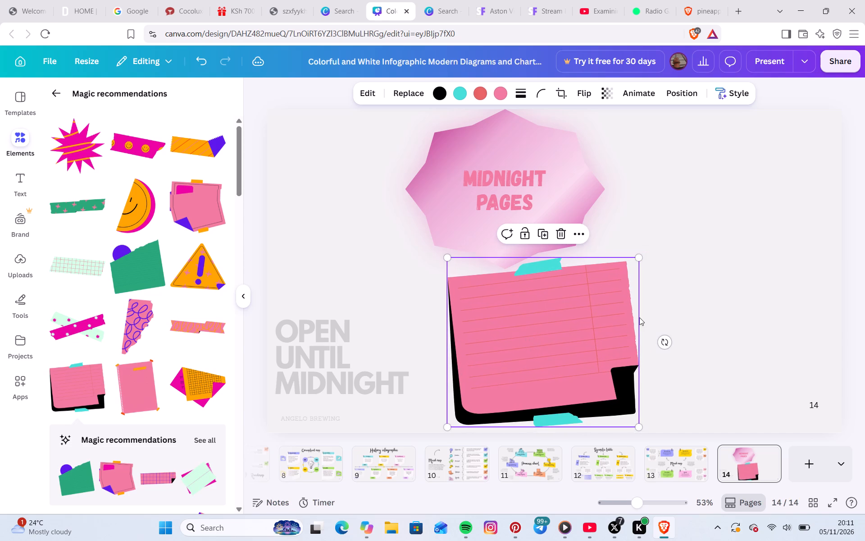
pyautogui.moveTo(637, 259); pyautogui.dragTo(645, 251)
pyautogui.moveTo(645, 251); pyautogui.dragTo(656, 243)
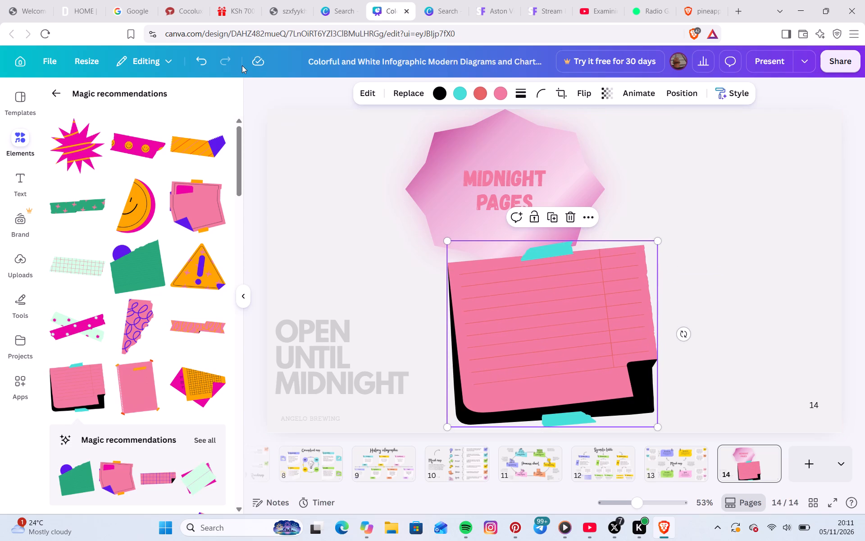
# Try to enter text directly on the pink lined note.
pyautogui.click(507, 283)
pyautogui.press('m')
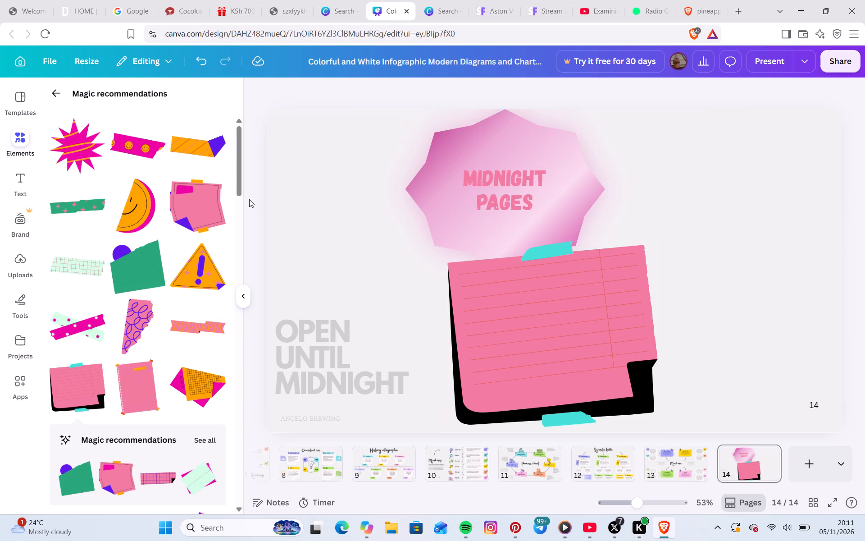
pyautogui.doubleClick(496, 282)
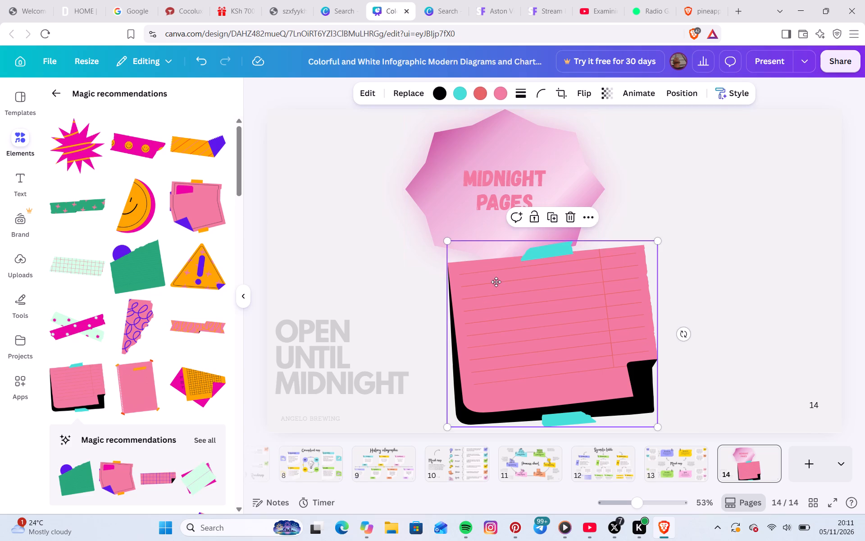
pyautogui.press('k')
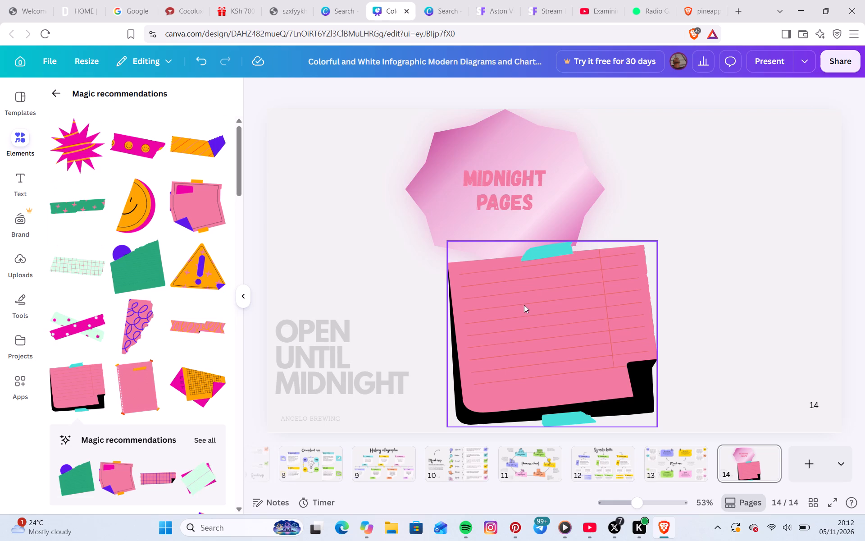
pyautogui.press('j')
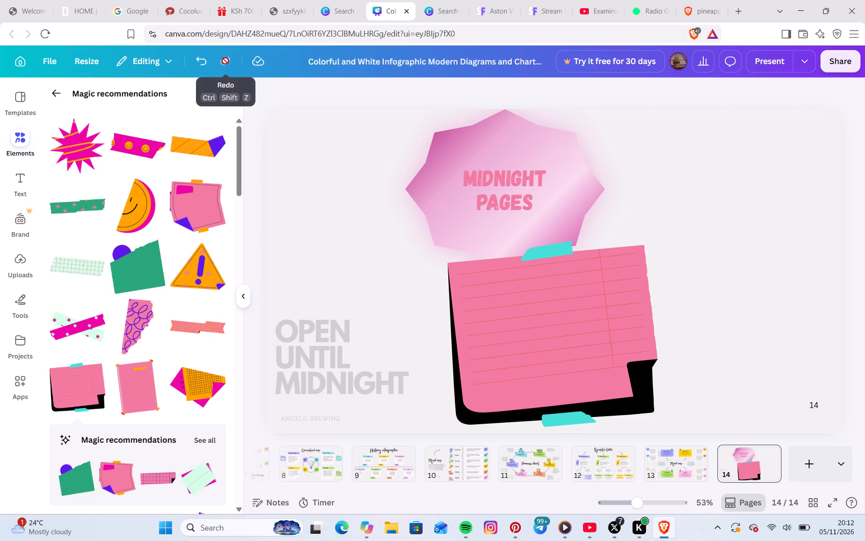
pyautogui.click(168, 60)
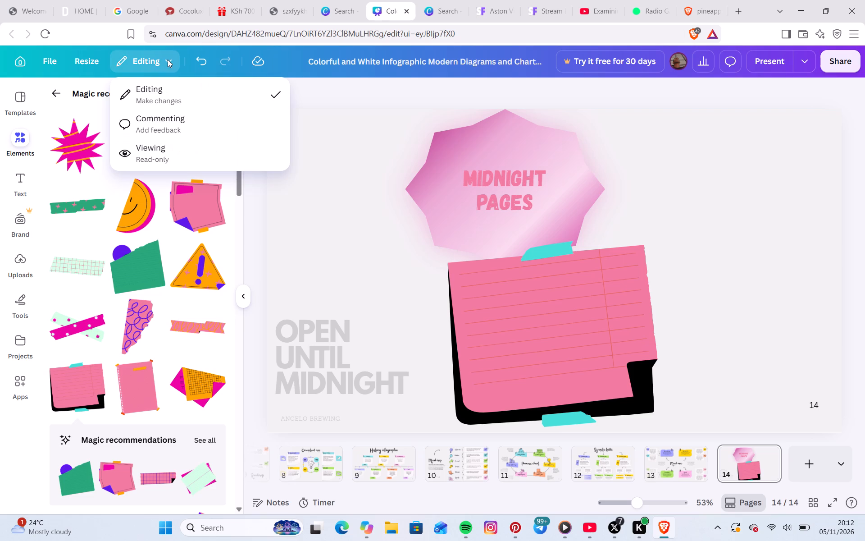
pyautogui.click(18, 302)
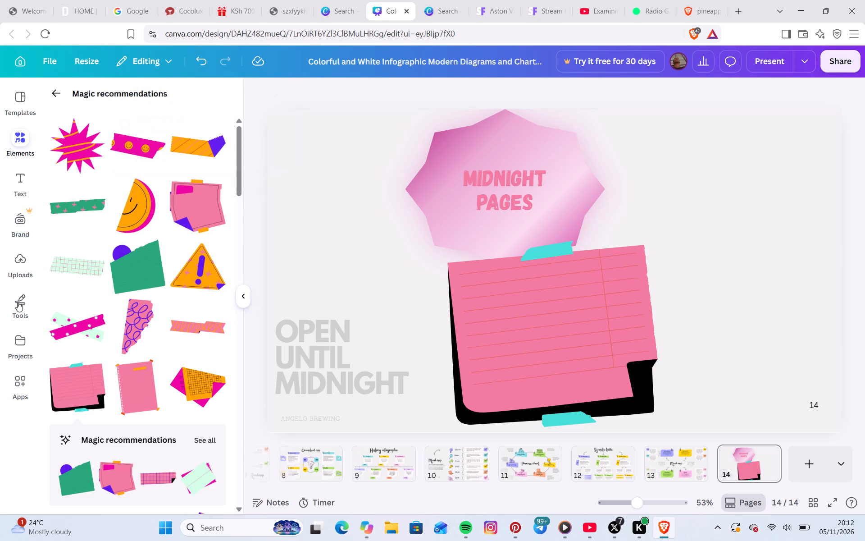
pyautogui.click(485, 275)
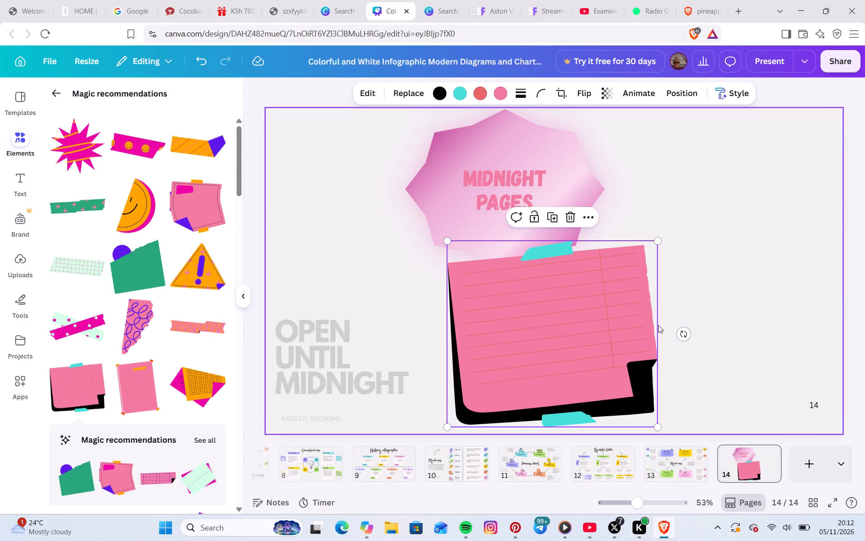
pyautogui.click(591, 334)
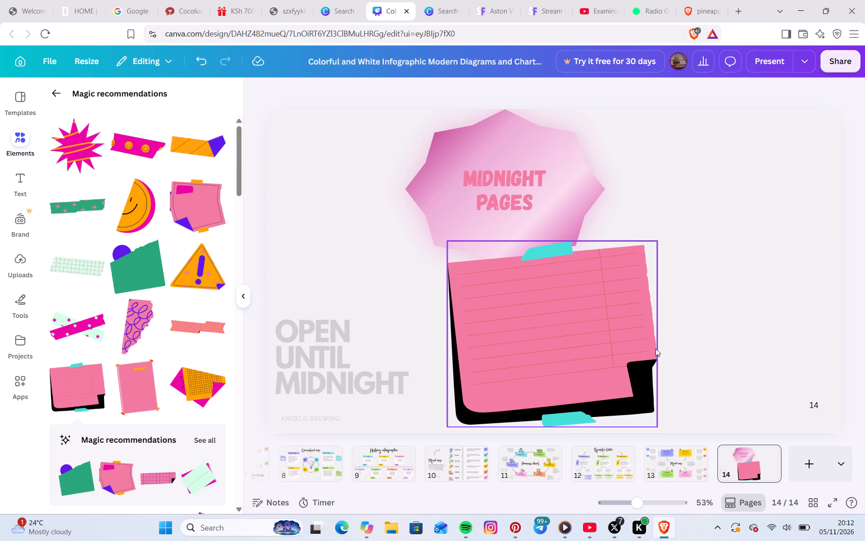
# Move the pink lined note to the lower-right area of page 14, beside the page number and clear of the badge text.
pyautogui.click(656, 336)
pyautogui.moveTo(656, 336); pyautogui.dragTo(660, 336)
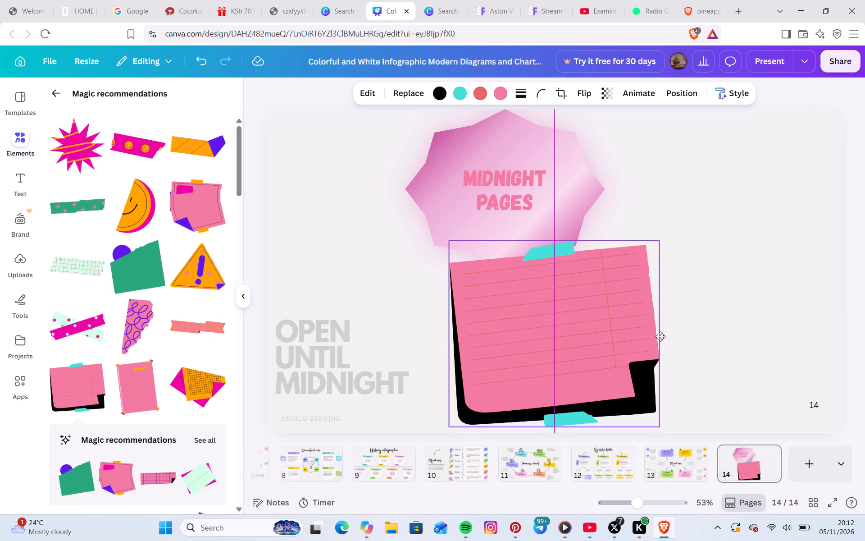
pyautogui.moveTo(660, 336); pyautogui.dragTo(800, 300)
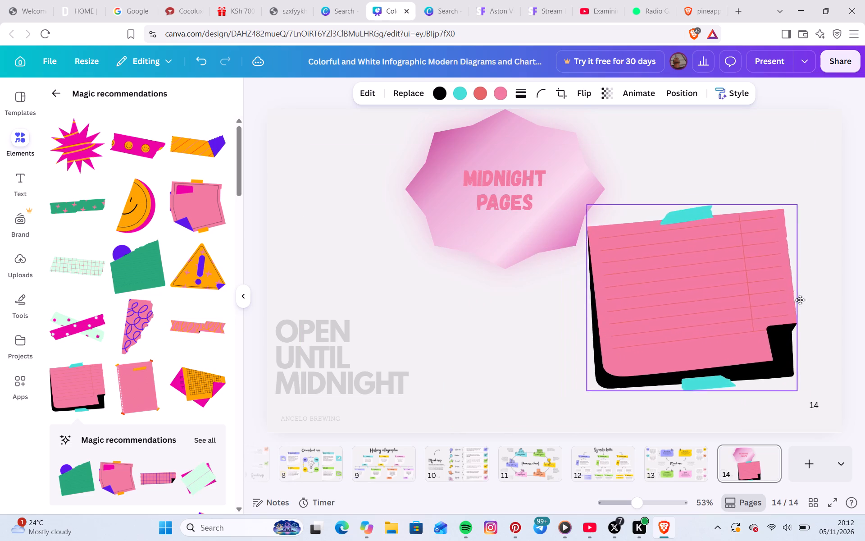
pyautogui.moveTo(800, 300); pyautogui.dragTo(781, 305)
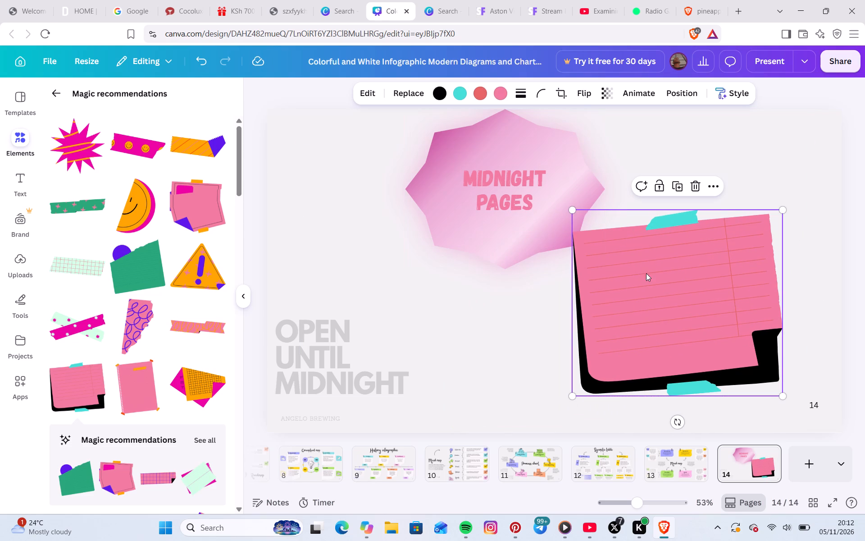
pyautogui.moveTo(646, 273); pyautogui.dragTo(639, 297)
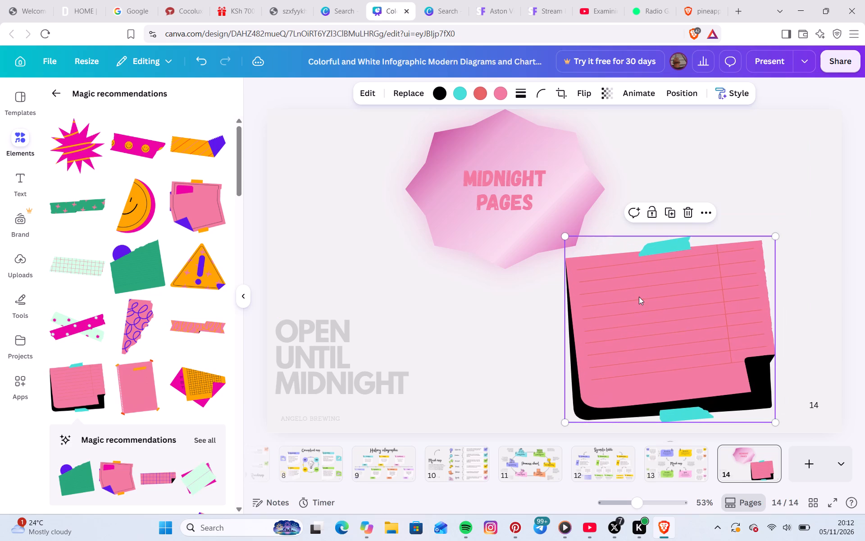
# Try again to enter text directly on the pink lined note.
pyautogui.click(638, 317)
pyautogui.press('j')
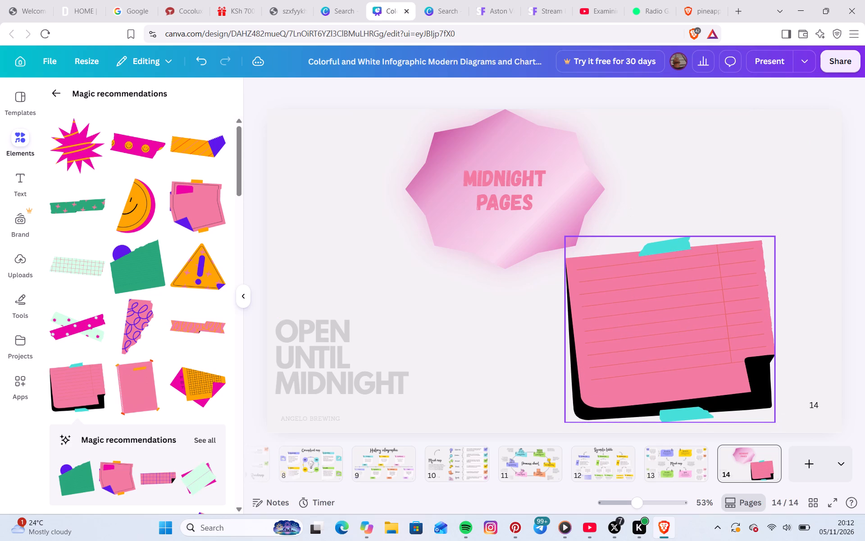
# Add the "exclusive Heritage" font combination to page 14 and select its Heritage text.
pyautogui.click(13, 101)
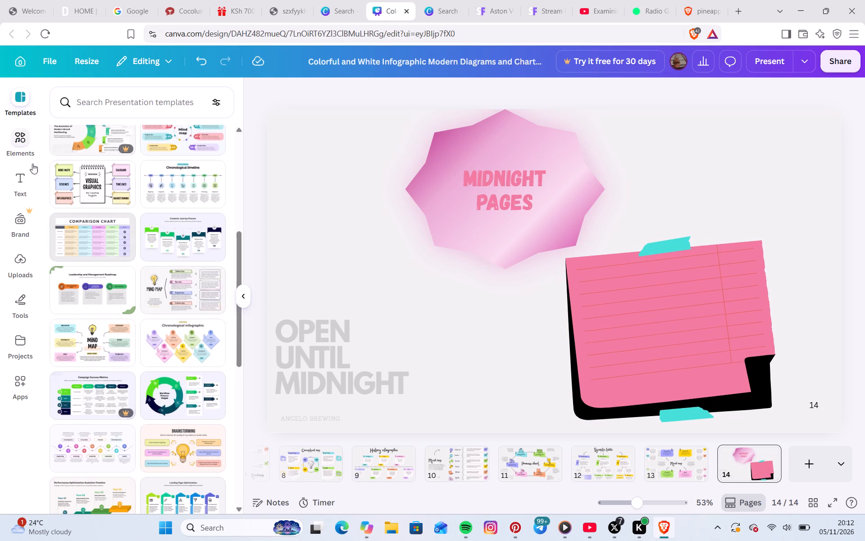
pyautogui.click(18, 180)
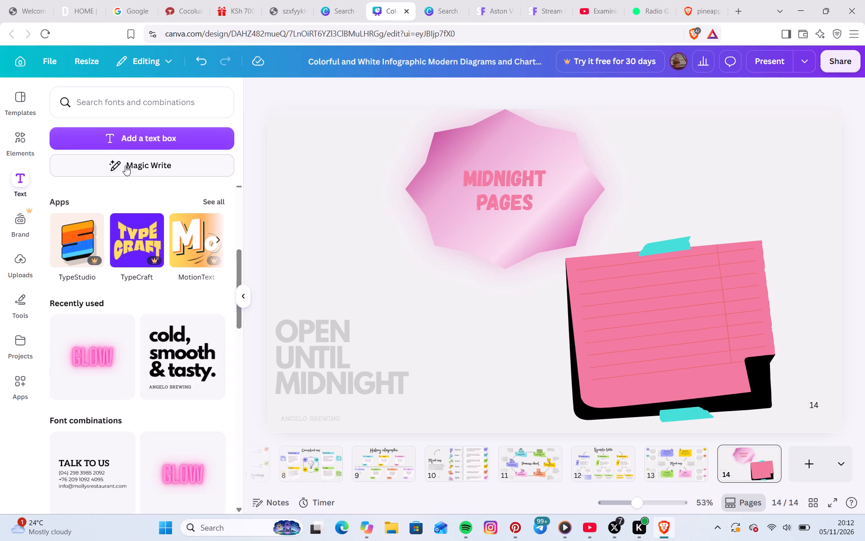
pyautogui.scroll(-2, 171, 256)
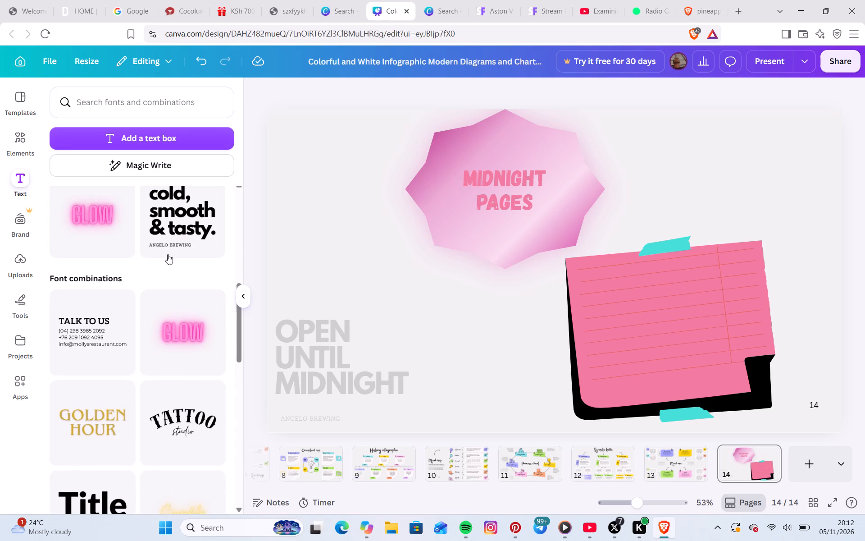
pyautogui.scroll(-5, 139, 329)
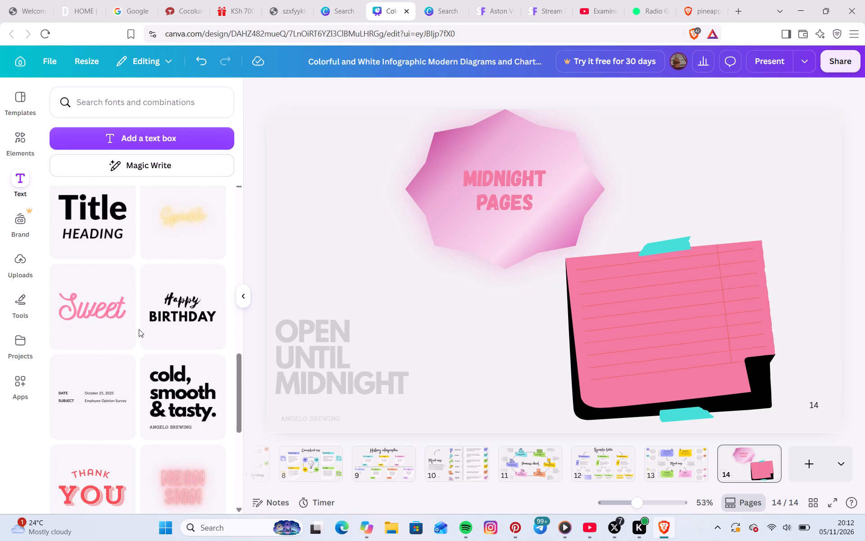
pyautogui.scroll(-4, 139, 329)
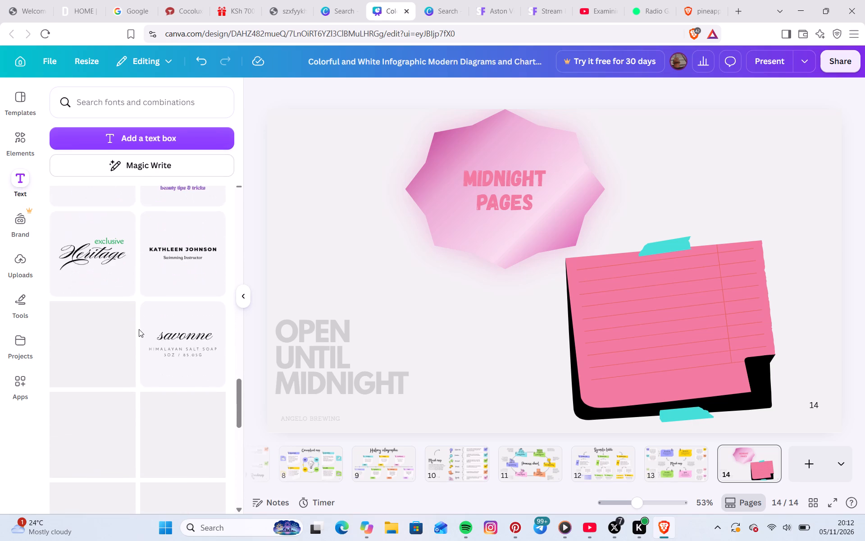
pyautogui.scroll(-1, 139, 329)
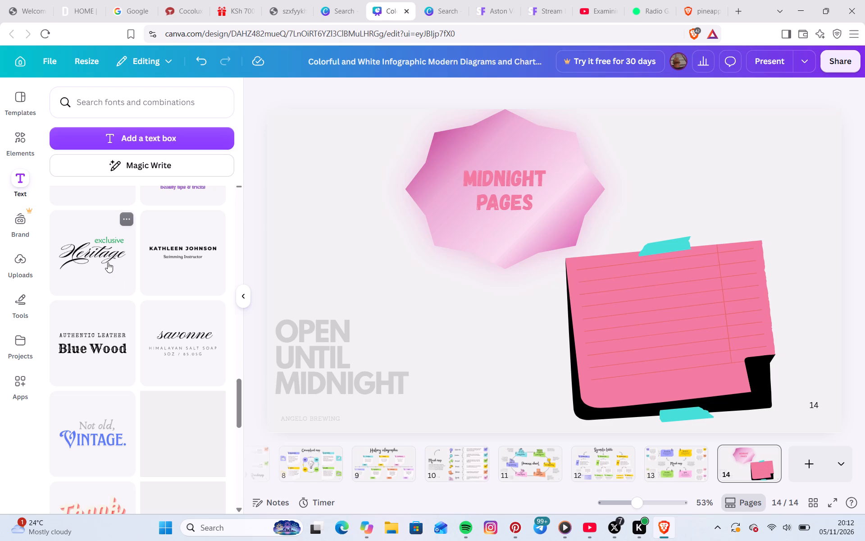
pyautogui.click(108, 262)
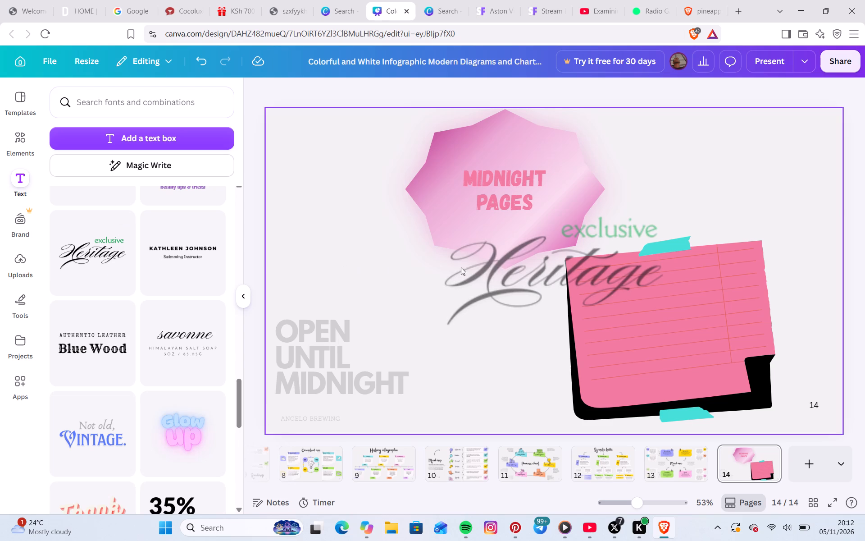
pyautogui.click(545, 274)
pyautogui.click(545, 274)
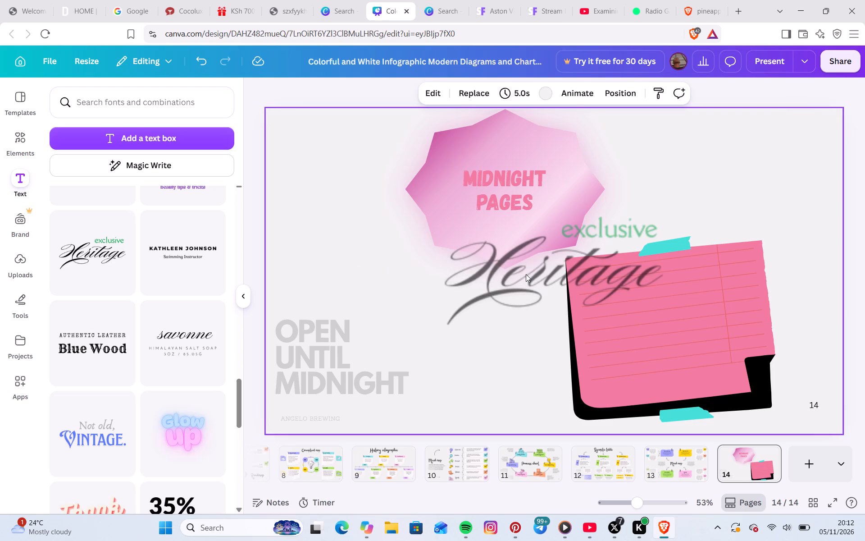
pyautogui.tripleClick(526, 274)
pyautogui.click(526, 274)
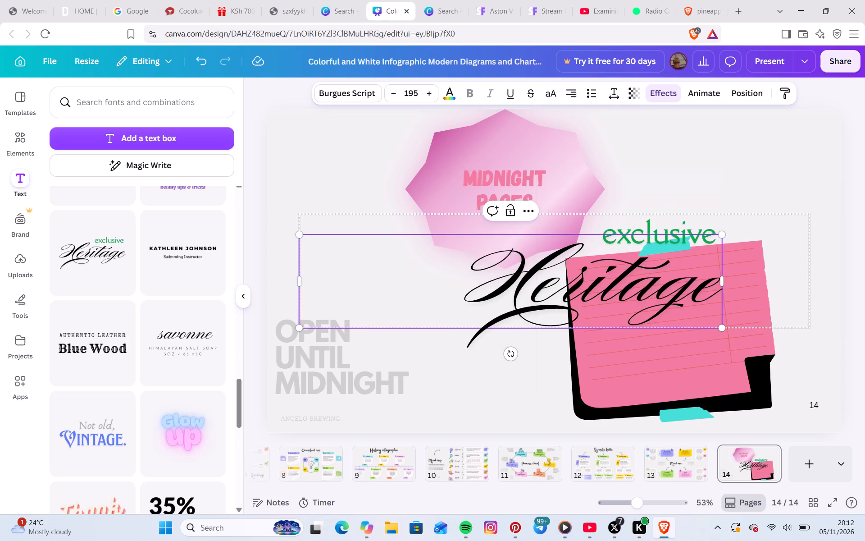
pyautogui.click(428, 293)
# Undo the last change on page 14.
pyautogui.click(206, 67)
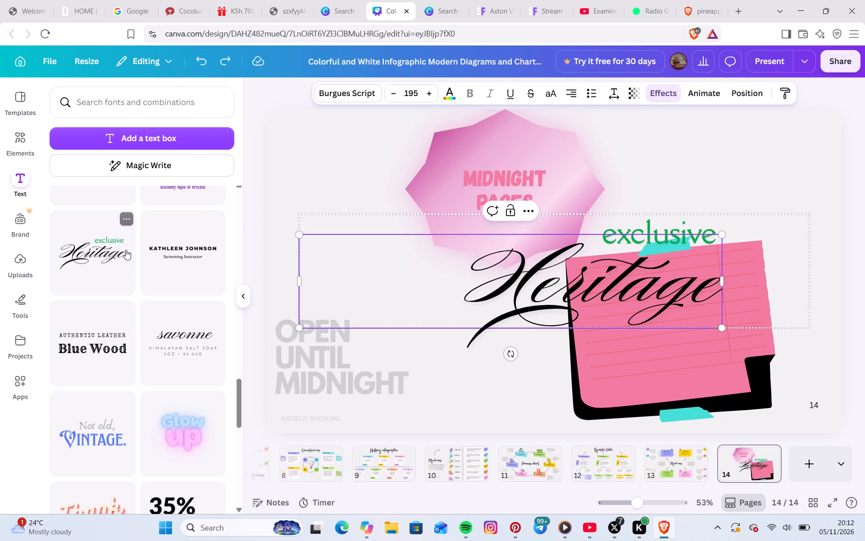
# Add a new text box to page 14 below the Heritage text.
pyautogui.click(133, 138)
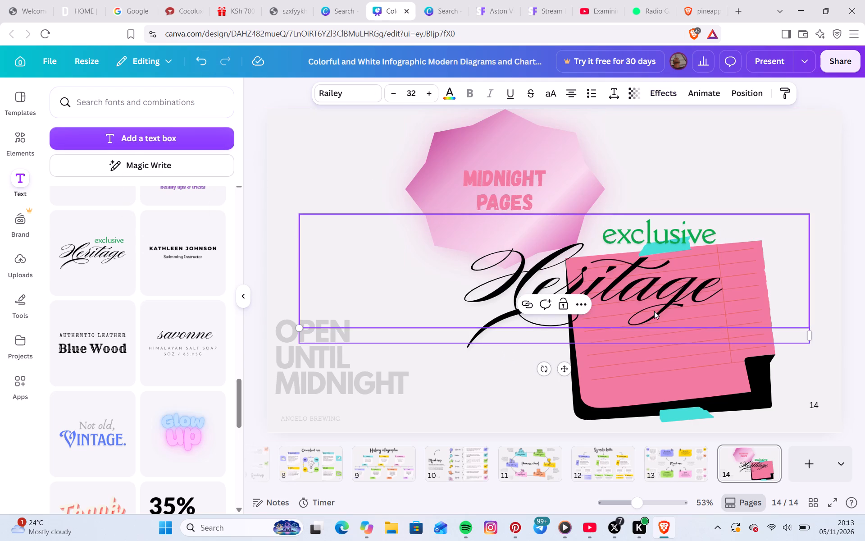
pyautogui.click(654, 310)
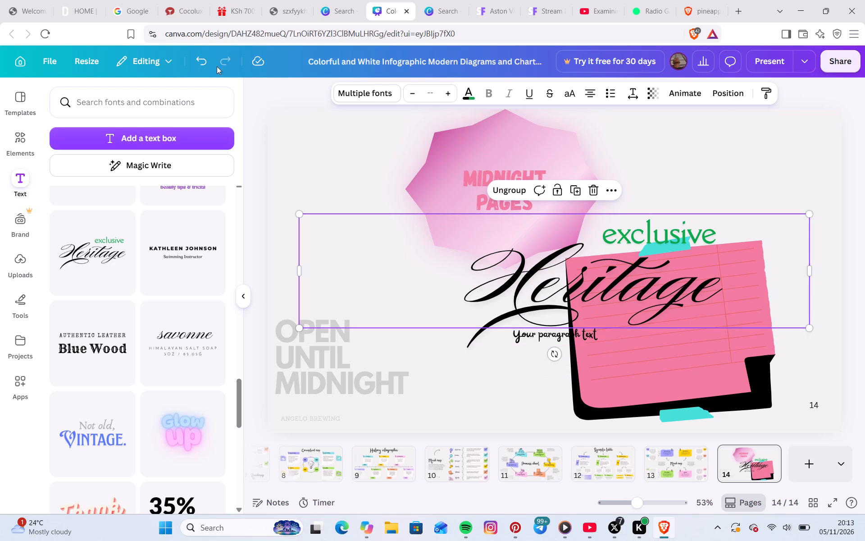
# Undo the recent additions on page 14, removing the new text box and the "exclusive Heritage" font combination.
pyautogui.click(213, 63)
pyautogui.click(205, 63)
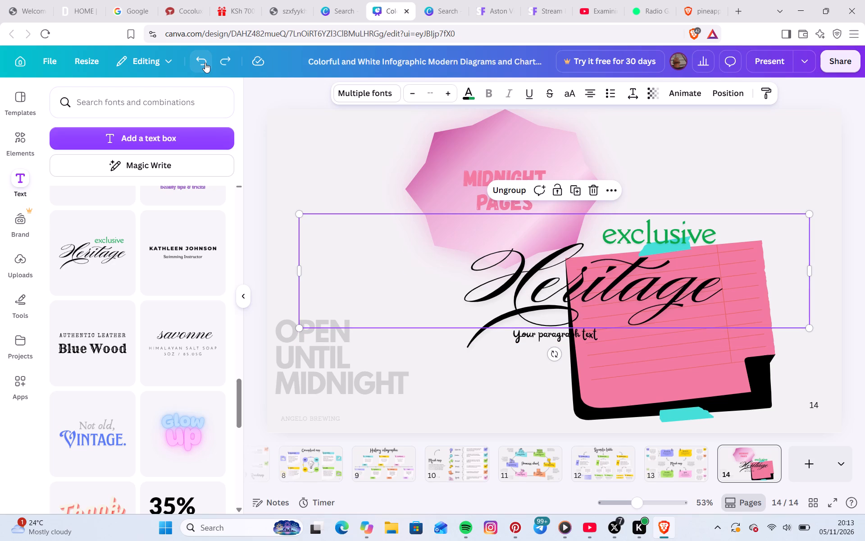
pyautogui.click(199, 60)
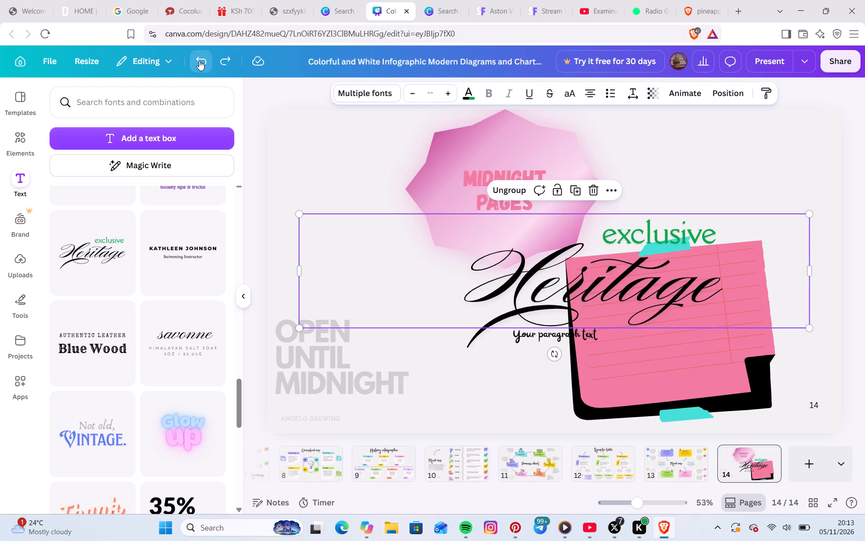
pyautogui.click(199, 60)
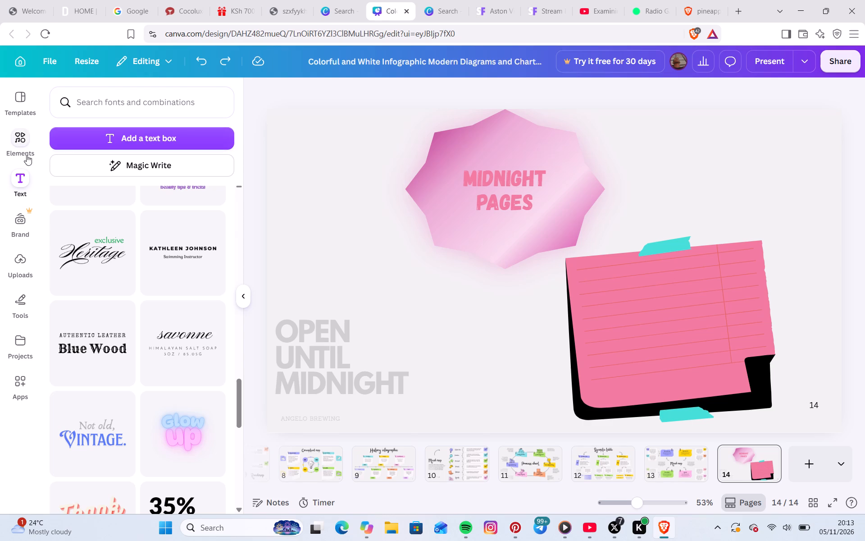
# Add a text box to page 14, widen it and place it across the upper lines of the pink note.
pyautogui.click(116, 144)
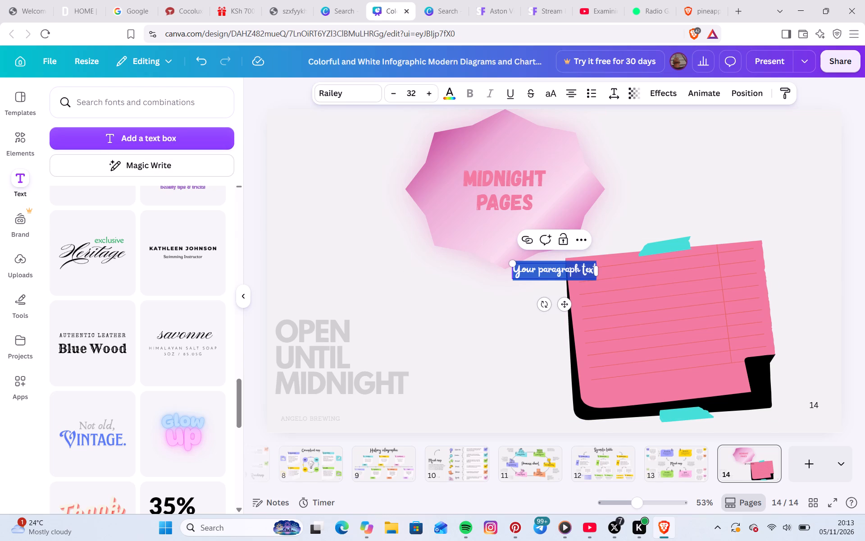
pyautogui.moveTo(547, 275); pyautogui.dragTo(512, 272)
pyautogui.moveTo(512, 272); pyautogui.dragTo(608, 285)
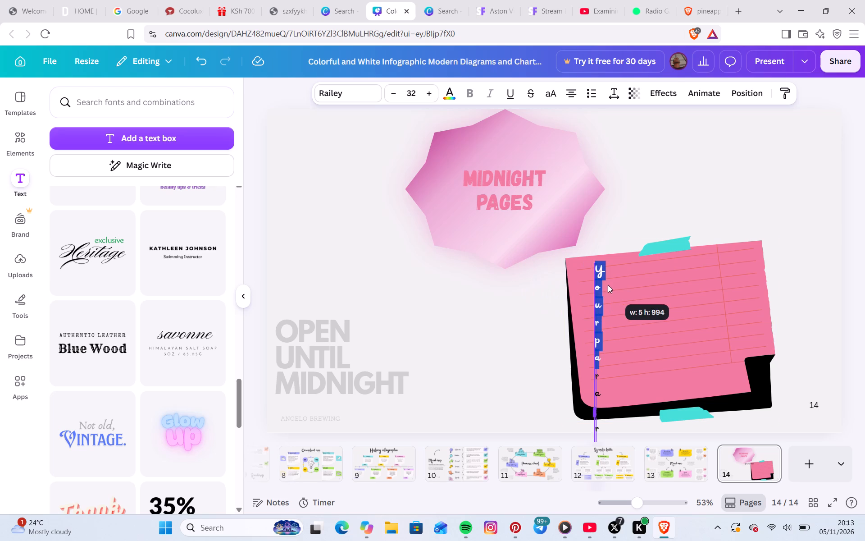
pyautogui.moveTo(608, 285); pyautogui.dragTo(601, 286)
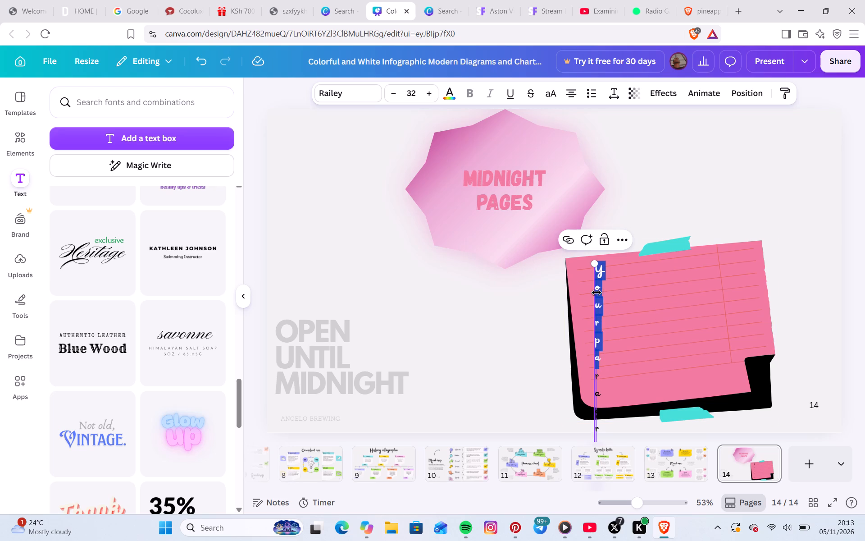
pyautogui.moveTo(600, 292); pyautogui.dragTo(736, 280)
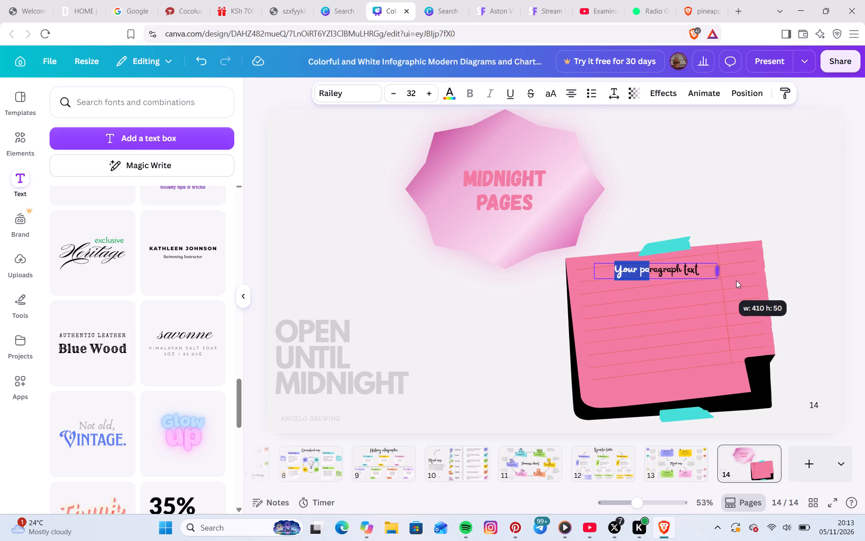
pyautogui.moveTo(736, 280); pyautogui.dragTo(744, 280)
pyautogui.moveTo(693, 281); pyautogui.dragTo(679, 302)
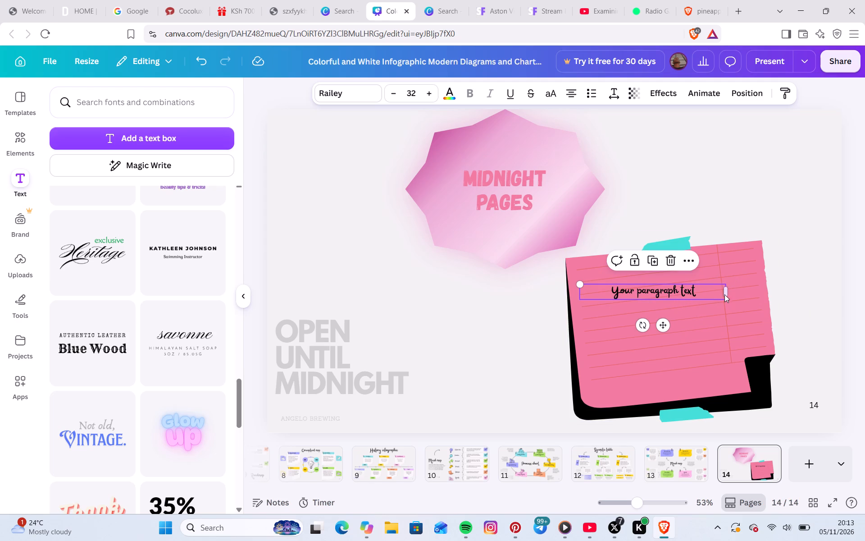
pyautogui.moveTo(724, 292); pyautogui.dragTo(745, 285)
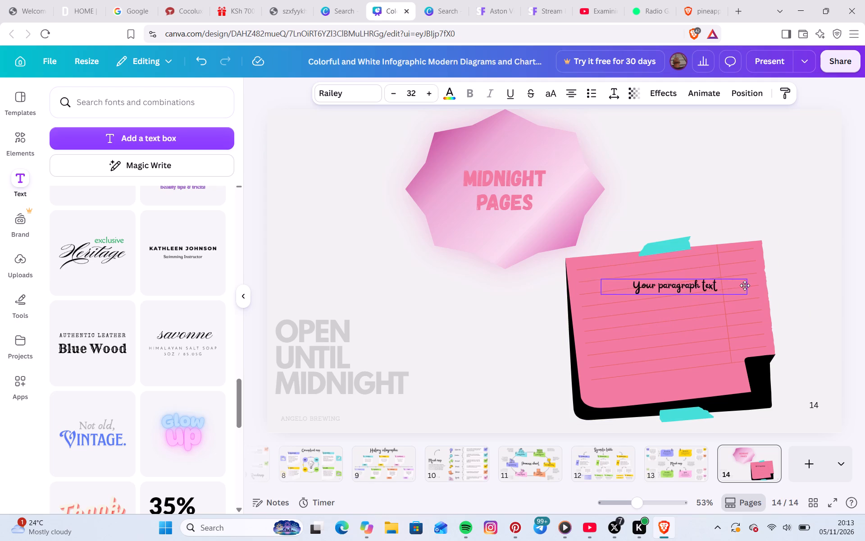
pyautogui.moveTo(745, 285); pyautogui.dragTo(724, 283)
# Replace the placeholder text on the pink note with "WELCOME TO MIDNIGHT PAGES .".
pyautogui.click(716, 285)
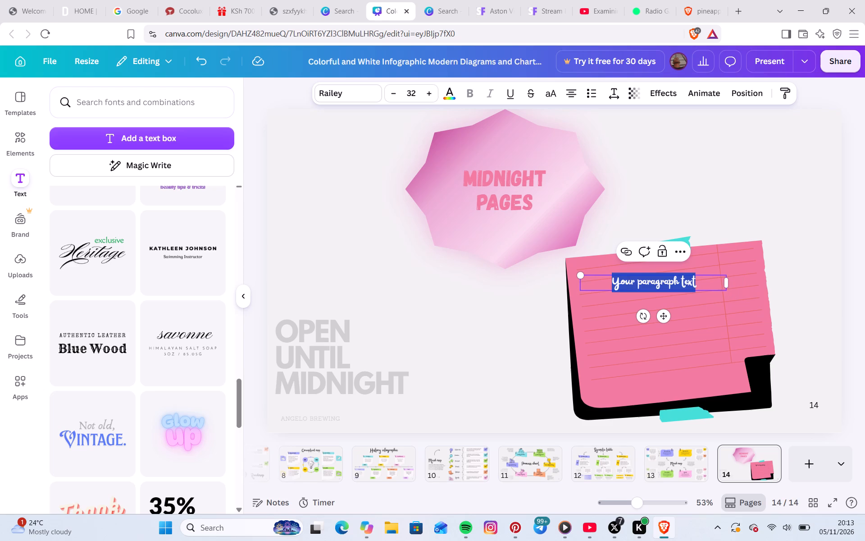
pyautogui.press('w')
pyautogui.write('ELO')
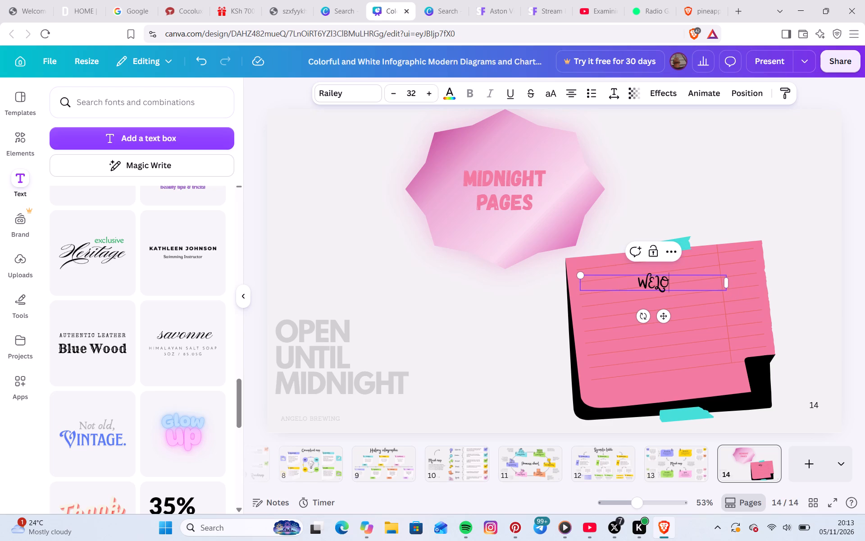
pyautogui.press('BackSpace')
pyautogui.write('COME T')
pyautogui.write('O')
pyautogui.press('space')
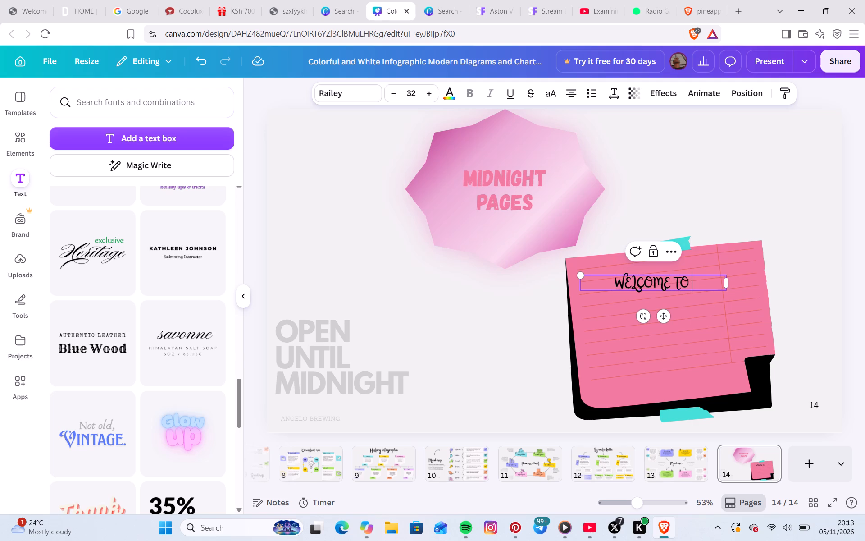
pyautogui.write('MI')
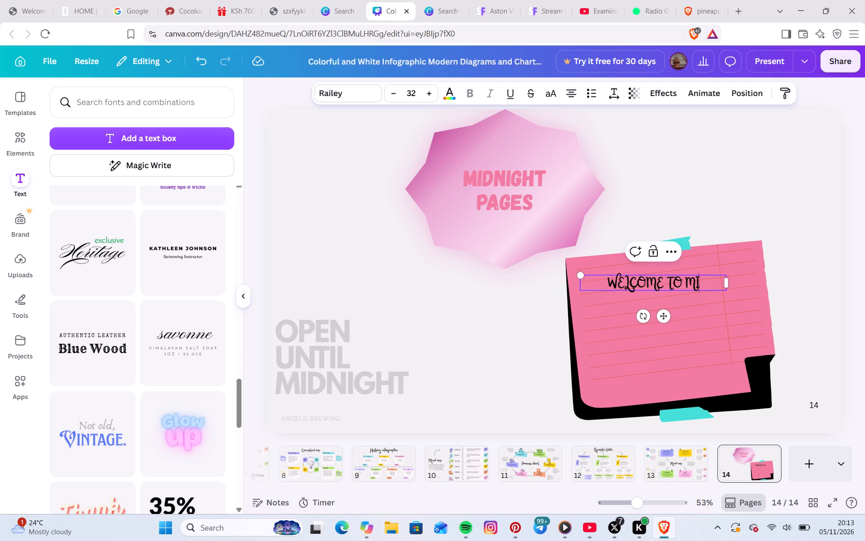
pyautogui.write('DNIGHT')
pyautogui.press('space')
pyautogui.write('PAGESS')
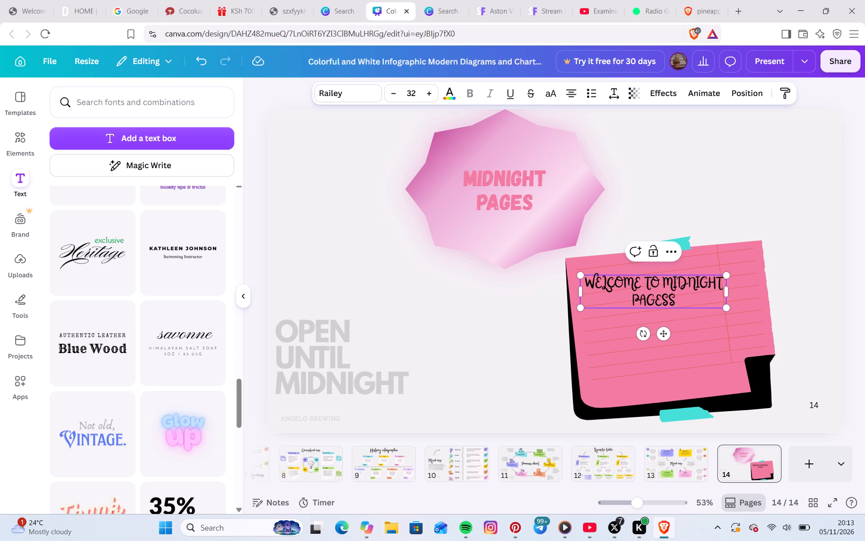
pyautogui.press('BackSpace')
pyautogui.press('space')
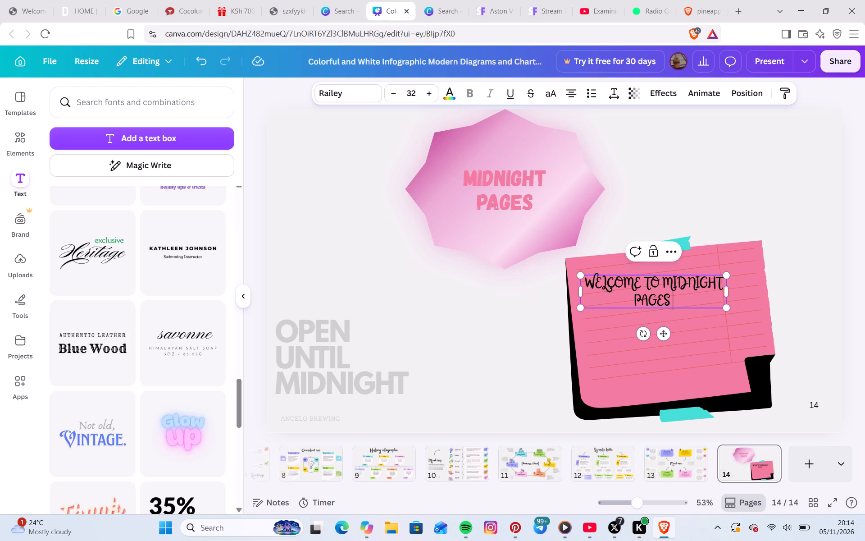
pyautogui.press('.')
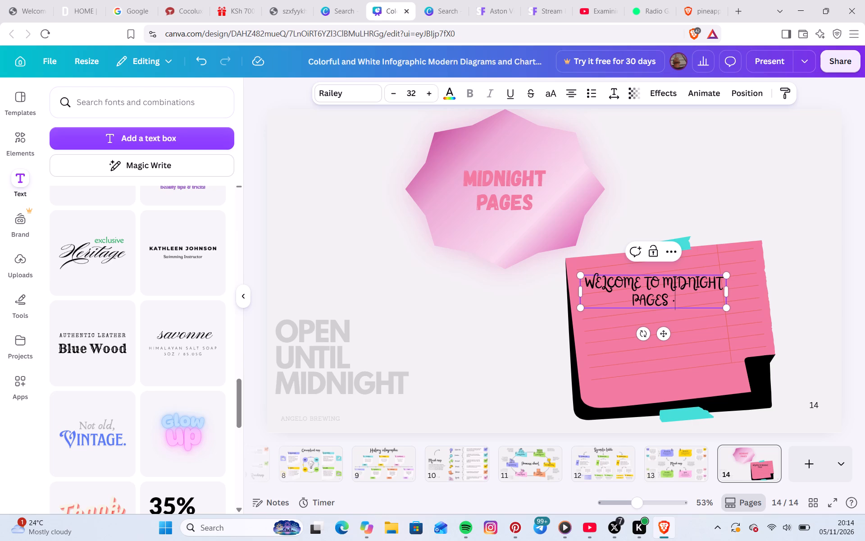
pyautogui.click(452, 311)
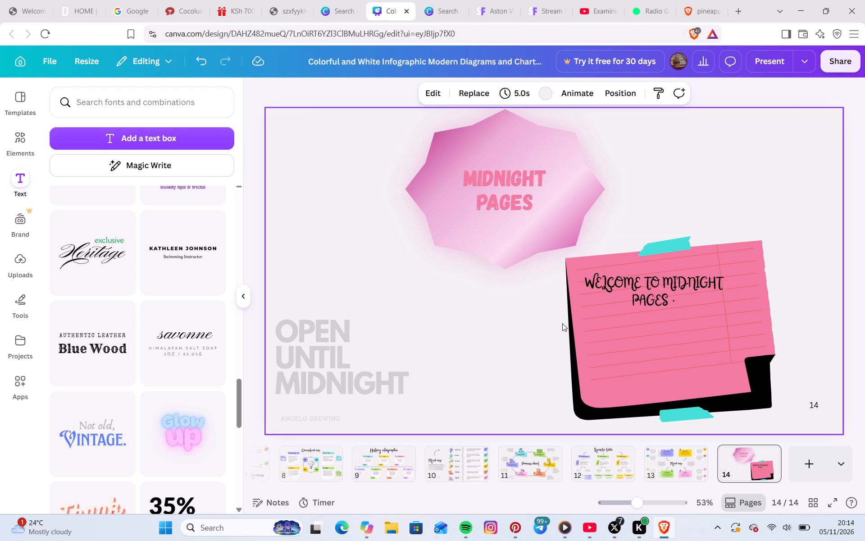
# Add a new line to the note text reading "DAILY SPECIAL CUPCAKES NOW AVAILABLE".
pyautogui.click(687, 296)
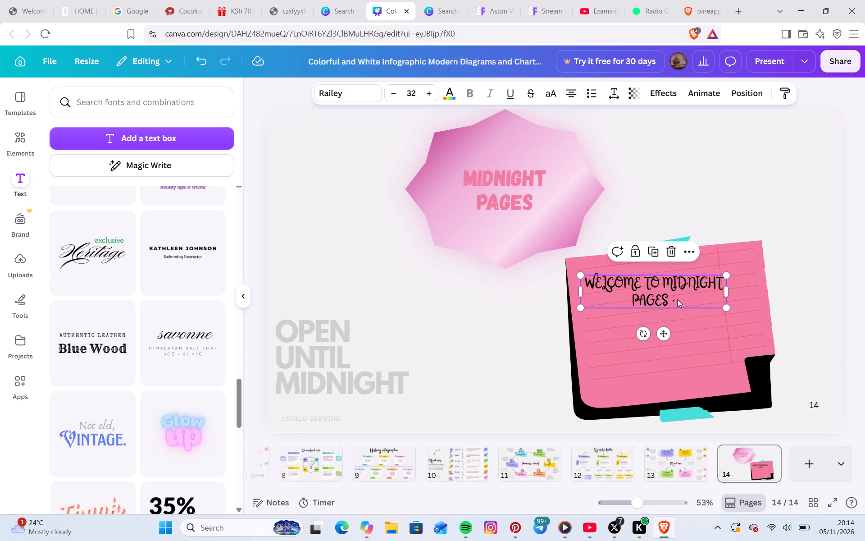
pyautogui.click(677, 299)
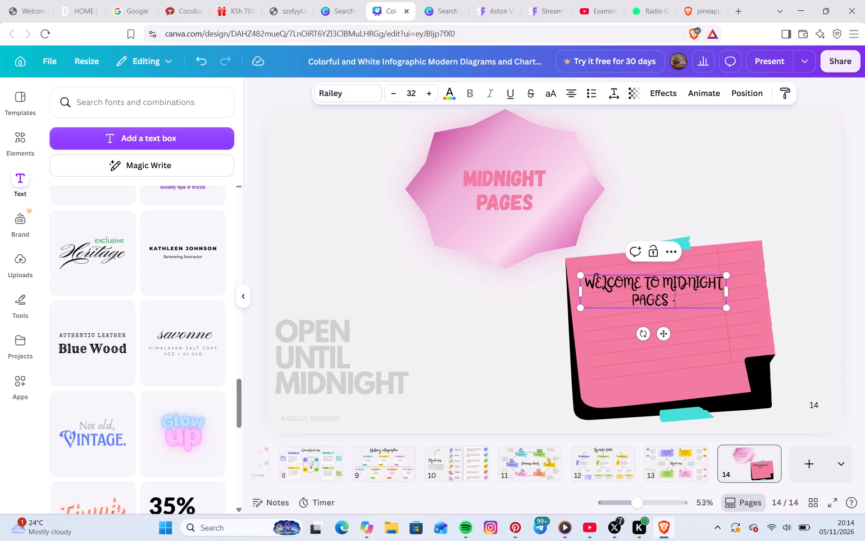
pyautogui.press('Return')
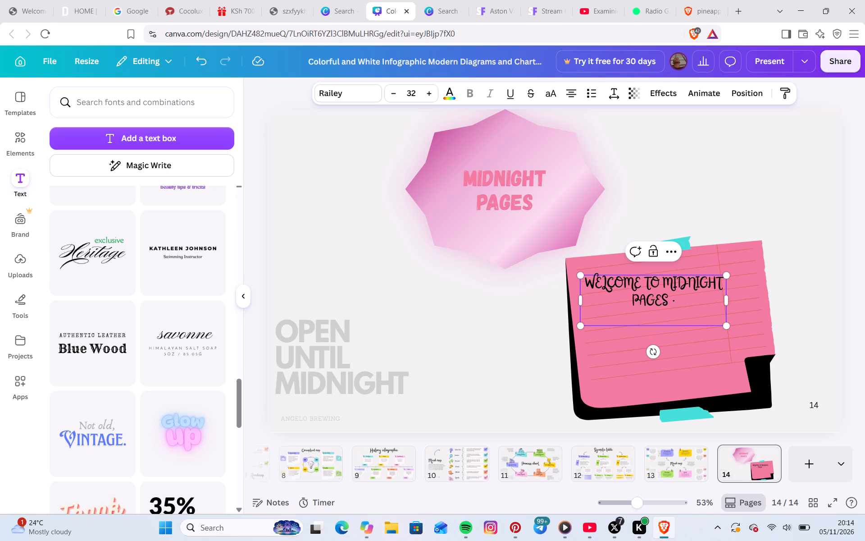
pyautogui.write('DAILY SPECIA')
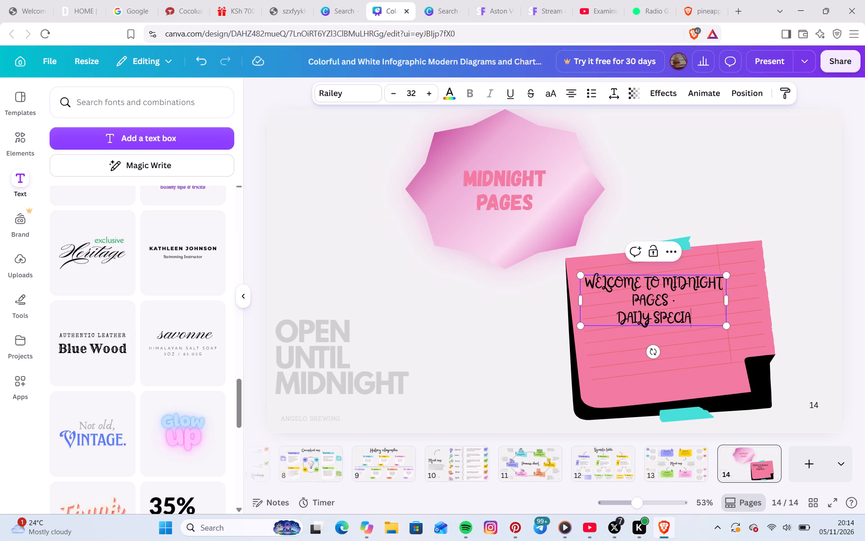
pyautogui.write('L CUPCAKES NOW A')
pyautogui.write('VAILABLE')
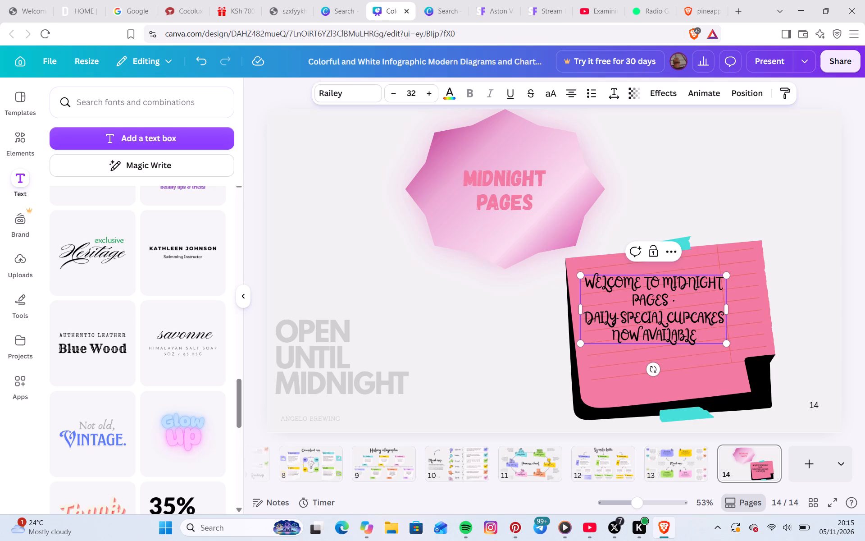
# Increase the font size of all the text on the pink note.
pyautogui.click(605, 319)
pyautogui.doubleClick(703, 334)
pyautogui.moveTo(703, 334); pyautogui.dragTo(629, 296)
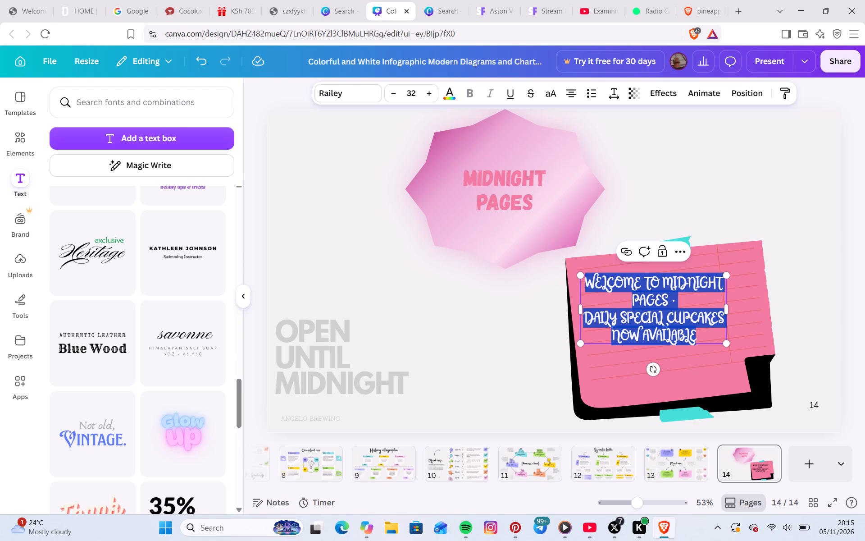
pyautogui.moveTo(629, 296); pyautogui.dragTo(627, 294)
pyautogui.click(426, 92)
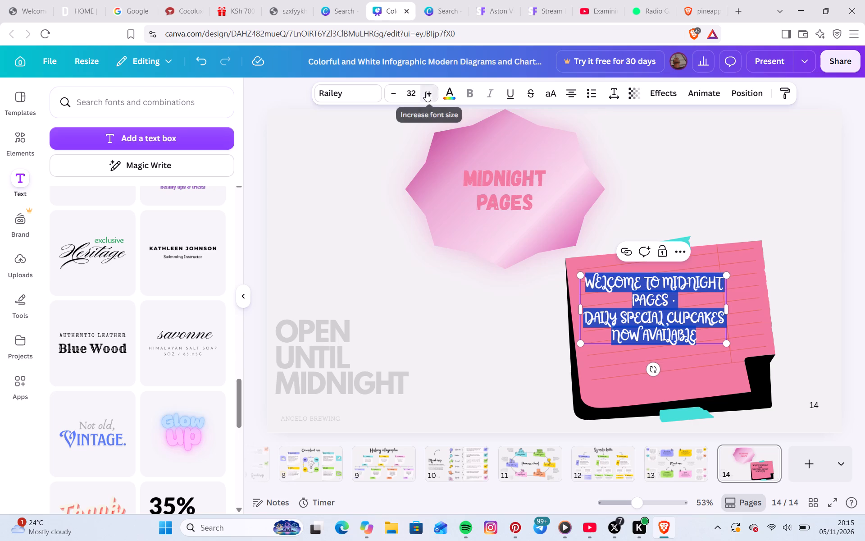
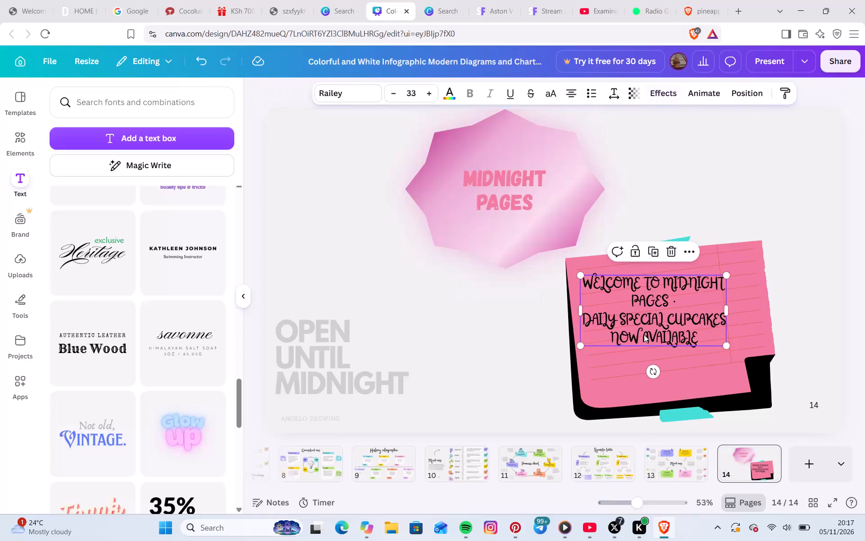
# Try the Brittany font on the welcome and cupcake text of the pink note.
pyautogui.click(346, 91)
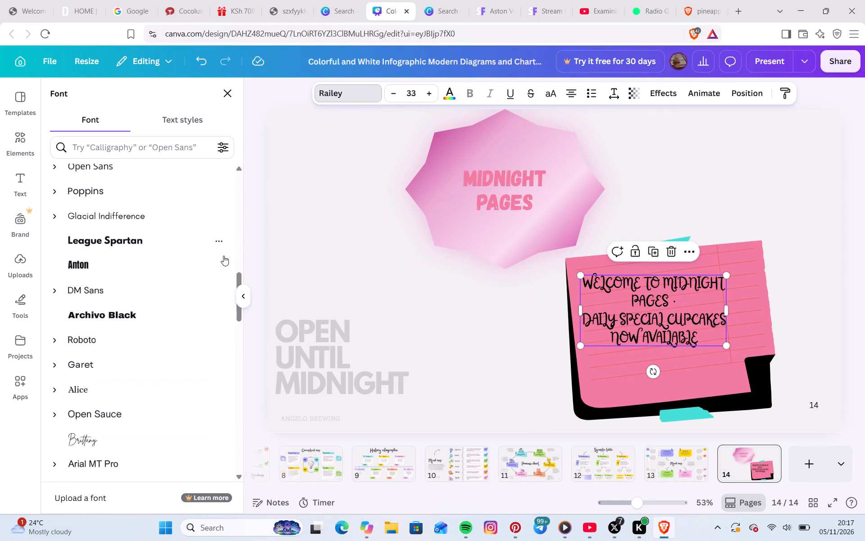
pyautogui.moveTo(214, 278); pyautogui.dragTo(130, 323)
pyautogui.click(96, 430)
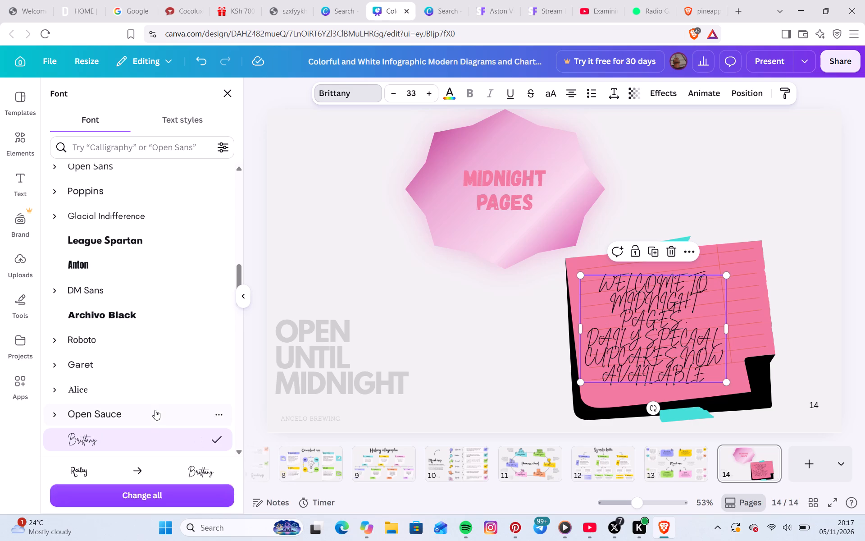
# Set the font of the pink note's text to Canva Student Font and deselect the text box.
pyautogui.moveTo(238, 278); pyautogui.dragTo(245, 343)
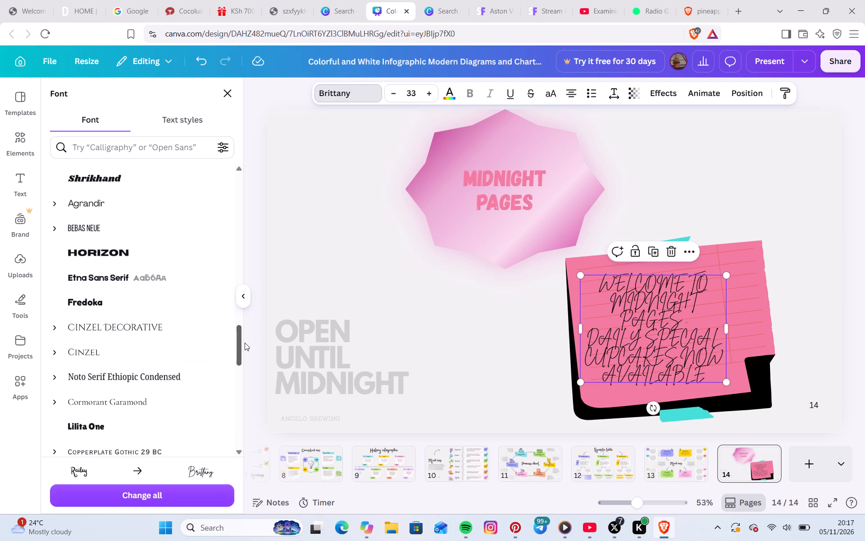
pyautogui.moveTo(245, 343); pyautogui.dragTo(248, 371)
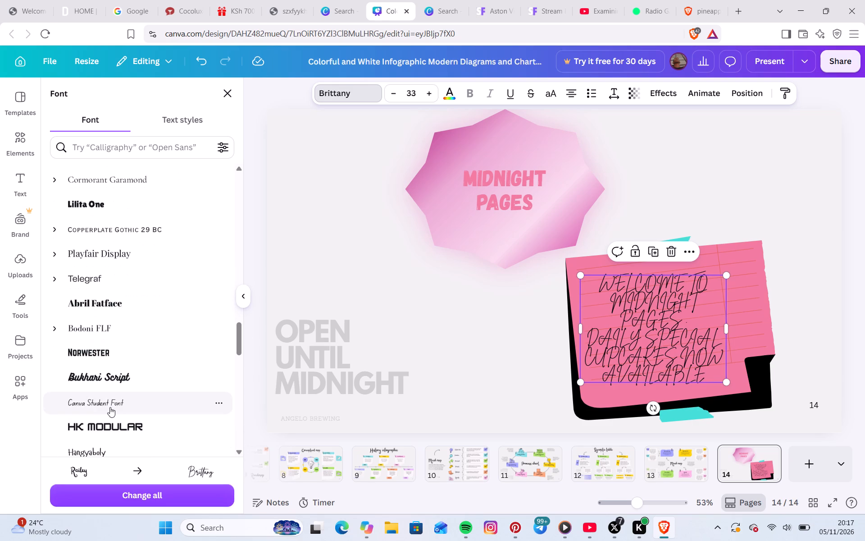
pyautogui.click(107, 407)
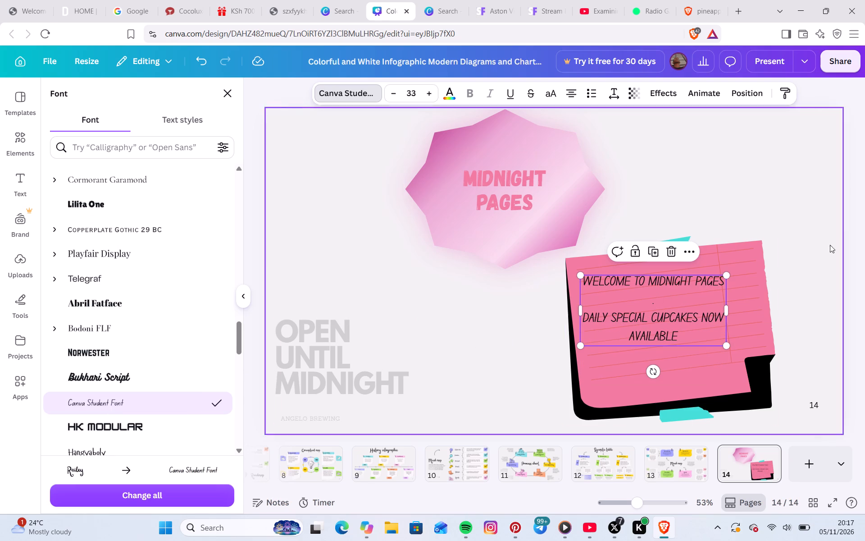
pyautogui.click(807, 241)
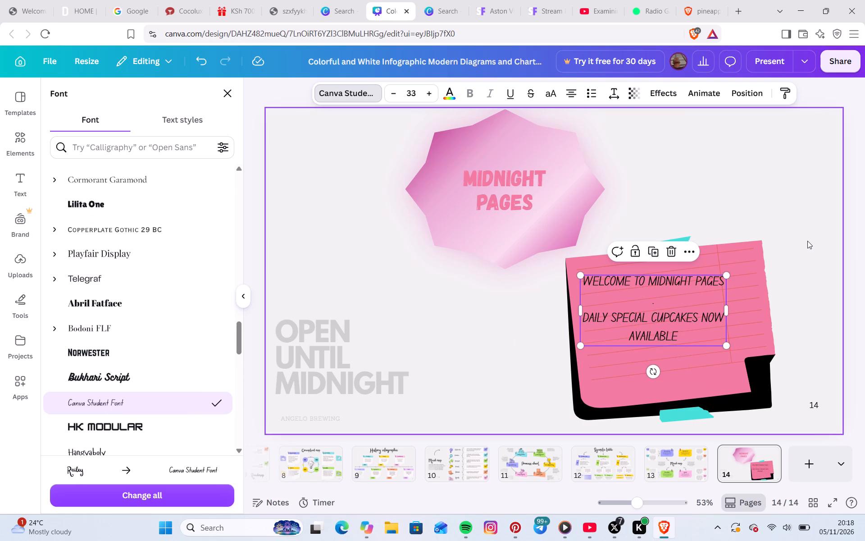
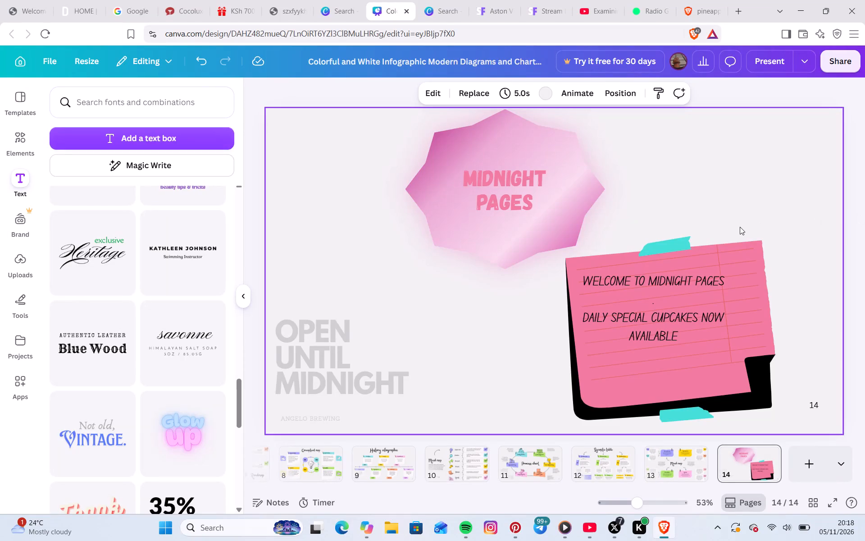
# Select the pink note graphic behind the welcome and cupcake text on page 14.
pyautogui.click(666, 269)
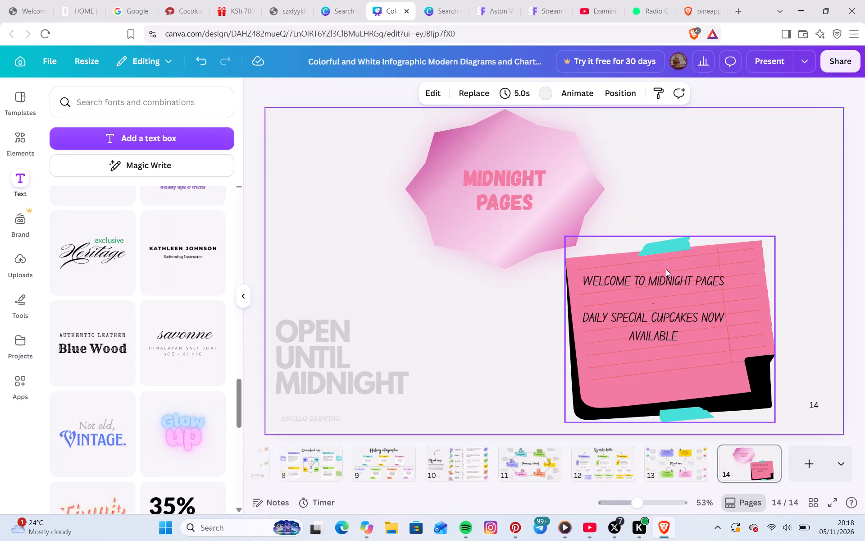
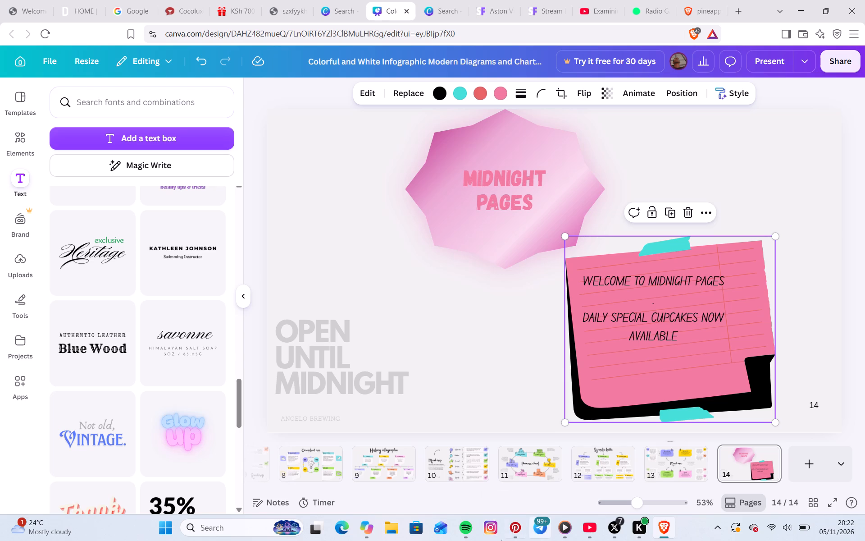
# Switch to X and open the 39K profile from the notification about reposts of the "we nijudge tu kujiexplain" post.
pyautogui.click(622, 523)
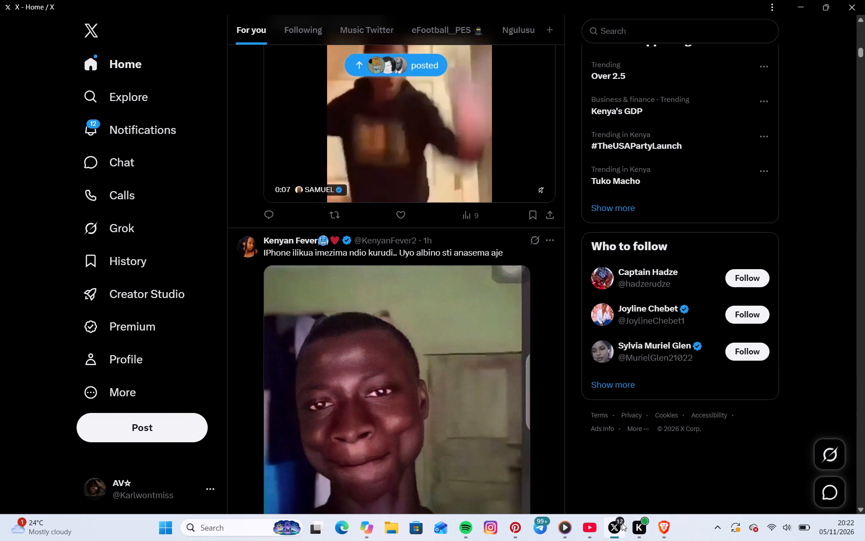
pyautogui.click(119, 121)
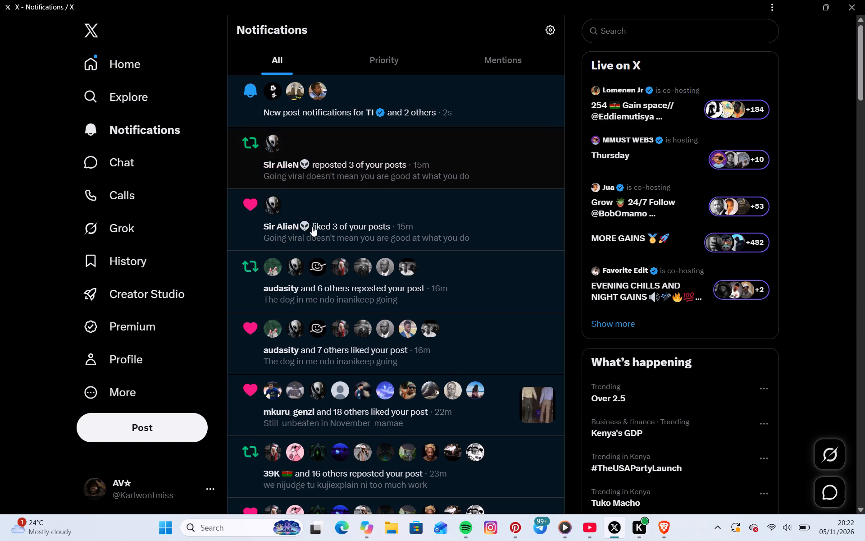
pyautogui.scroll(-2, 277, 285)
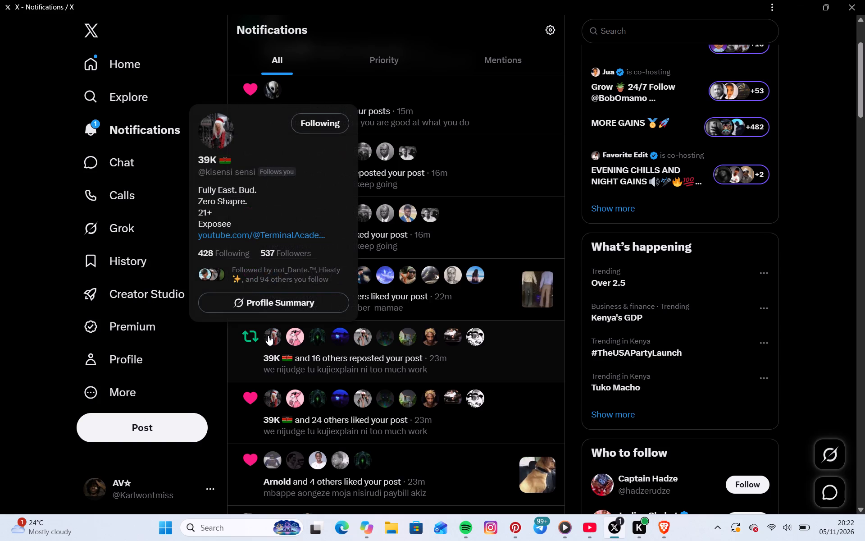
pyautogui.click(269, 335)
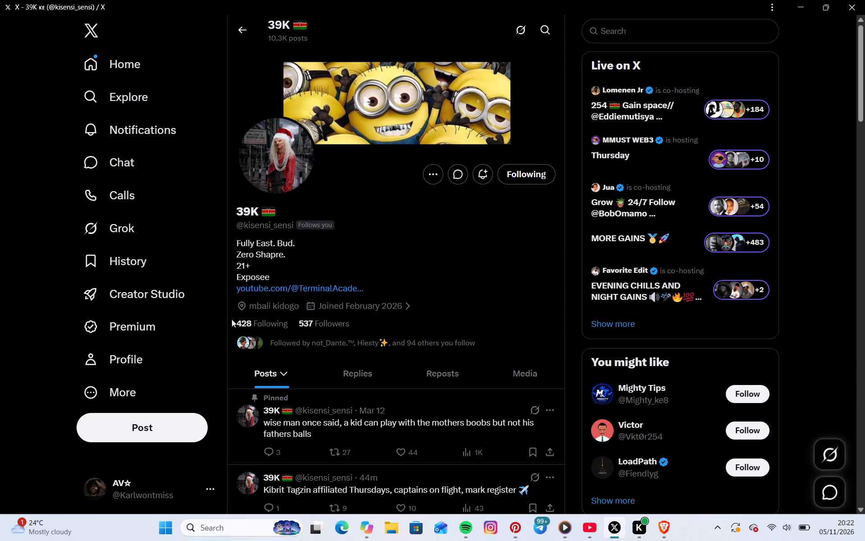
# Like and repost 39K's post beginning "Kibrit Tagzin affiliated Thursdays".
pyautogui.moveTo(237, 324); pyautogui.dragTo(313, 350)
pyautogui.scroll(-1, 313, 350)
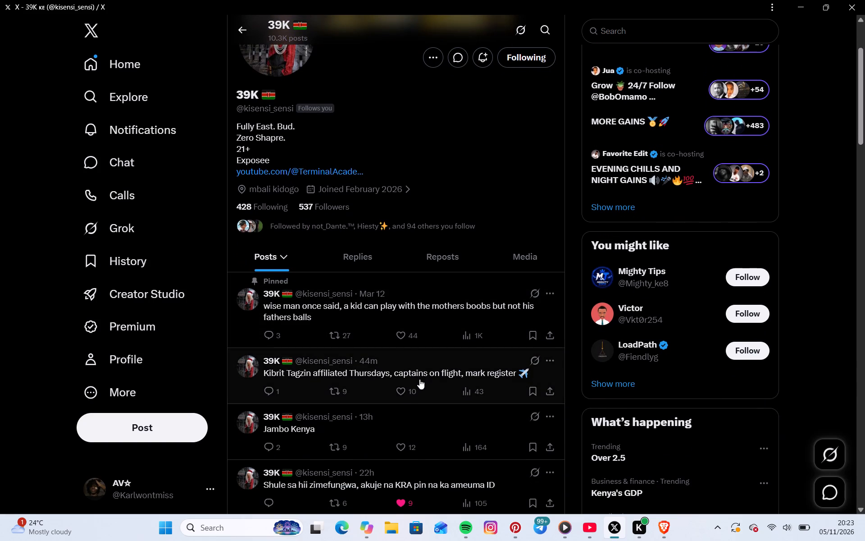
pyautogui.click(402, 393)
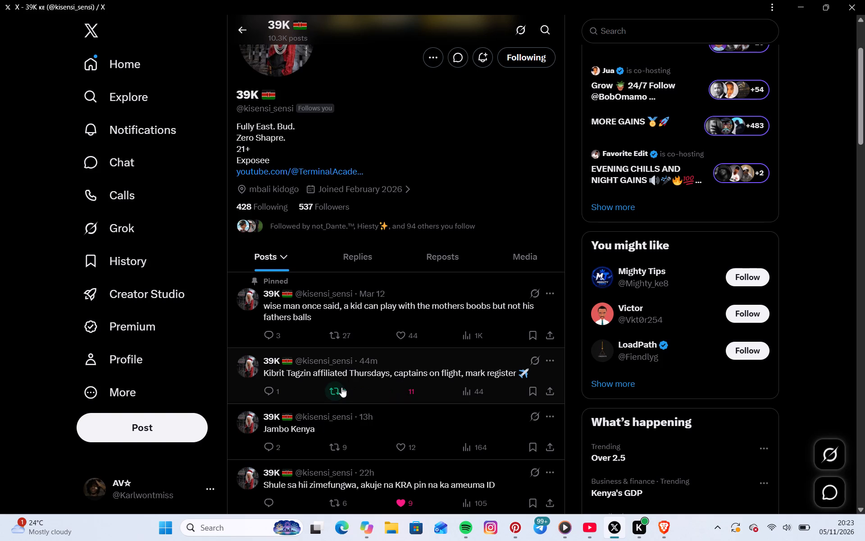
pyautogui.click(341, 387)
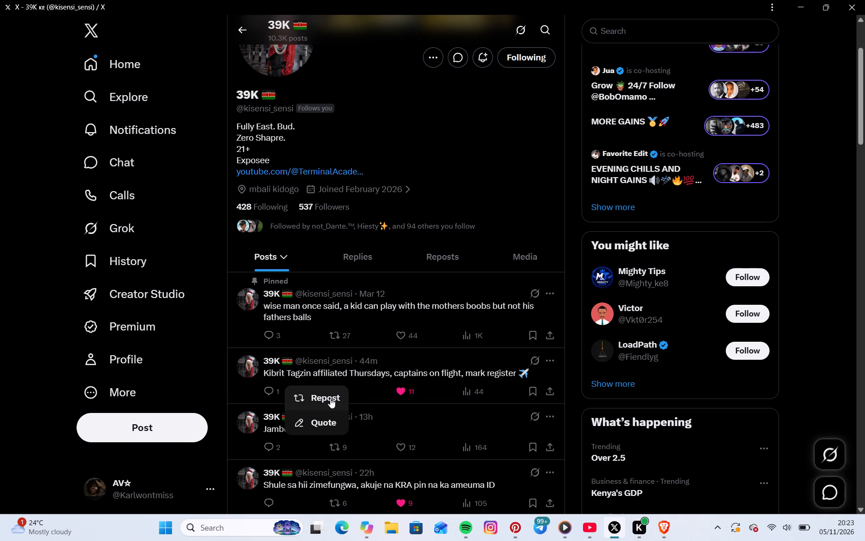
pyautogui.click(330, 398)
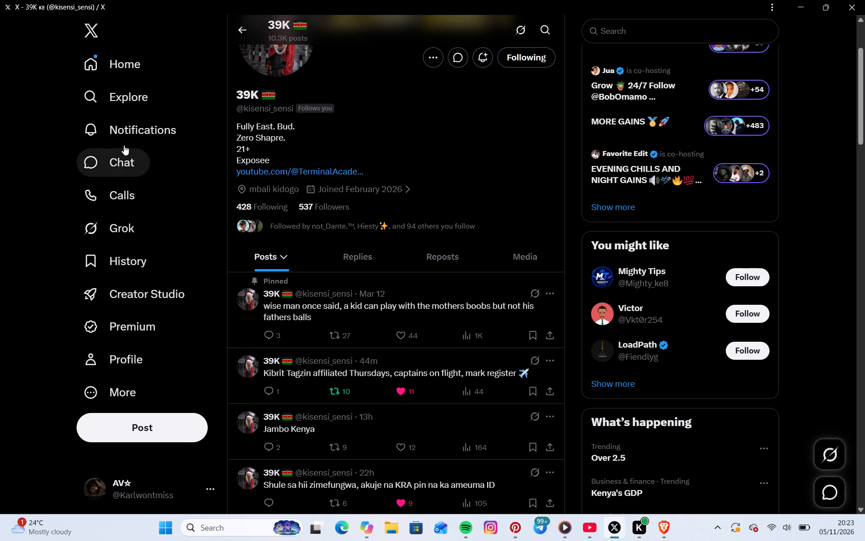
# Load the new posts in the home feed and like the "Foreman amenitumia" and "Lakini without vitina" posts.
pyautogui.click(141, 61)
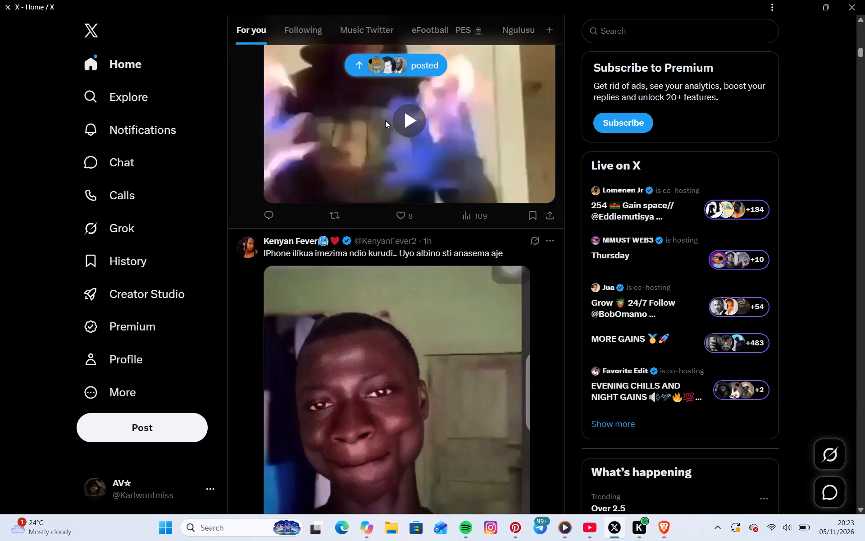
pyautogui.click(431, 64)
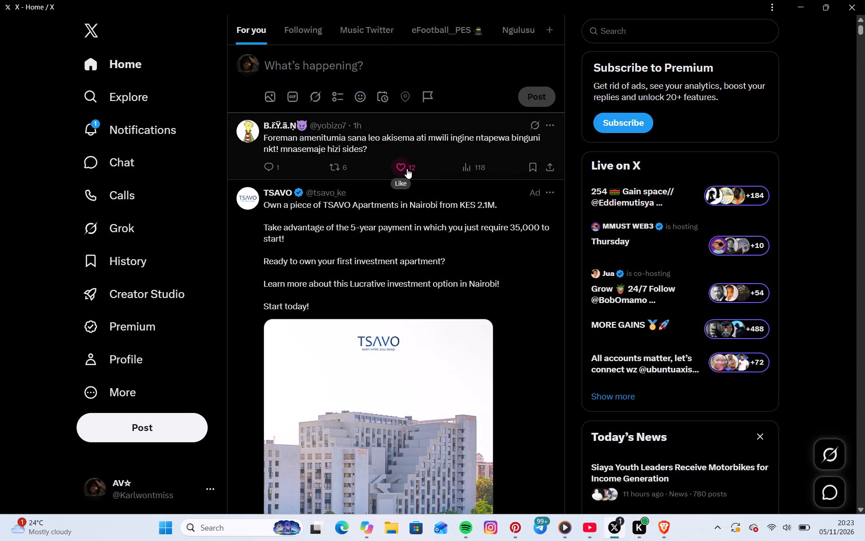
pyautogui.click(407, 169)
pyautogui.scroll(-3, 407, 169)
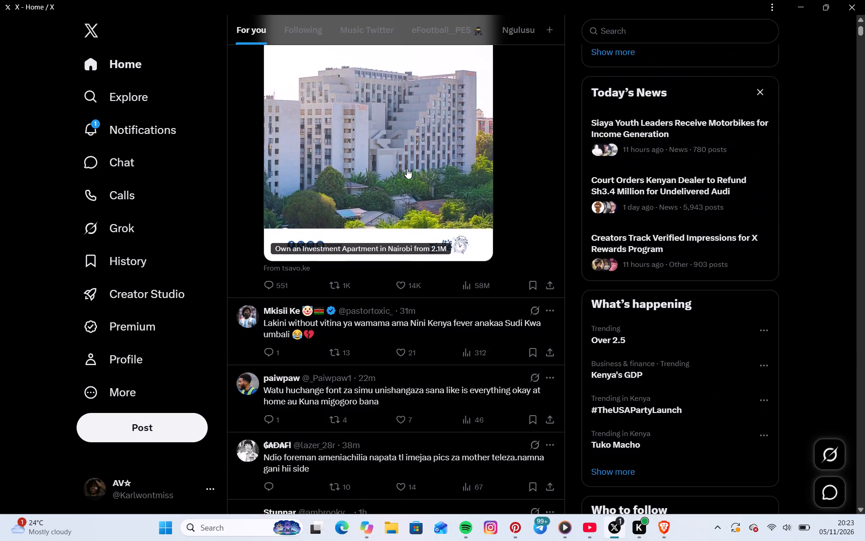
pyautogui.scroll(-1, 407, 169)
pyautogui.click(404, 303)
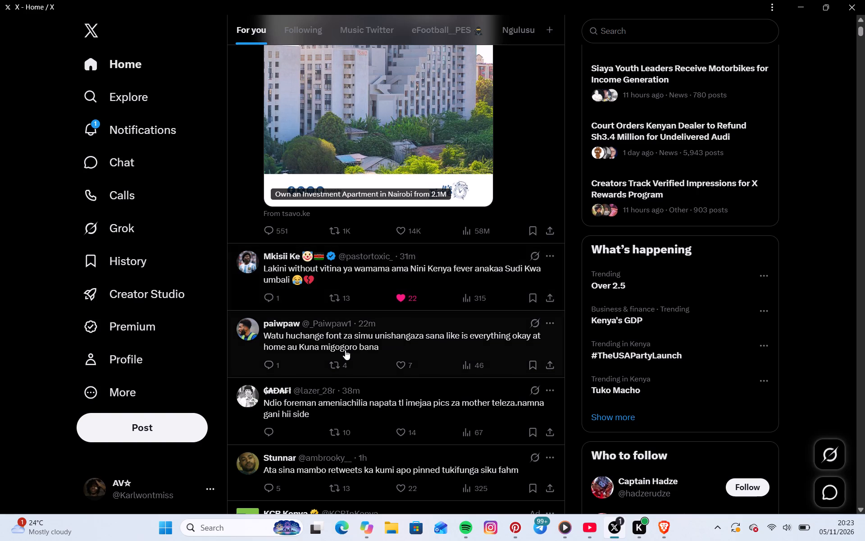
# Like and repost the "Watu huchange font za simu" post, and like the "Ndio foreman ameniachilia" post below it.
pyautogui.click(396, 367)
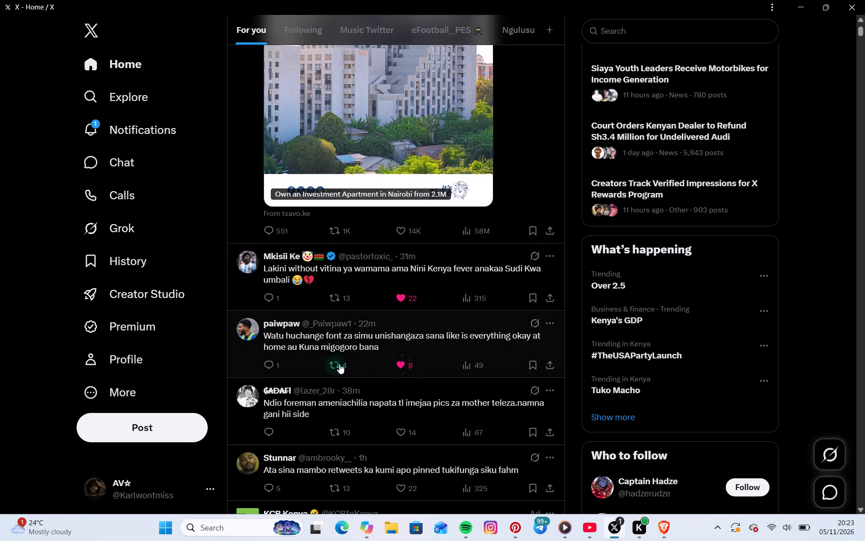
pyautogui.click(339, 364)
pyautogui.click(339, 364)
pyautogui.click(395, 432)
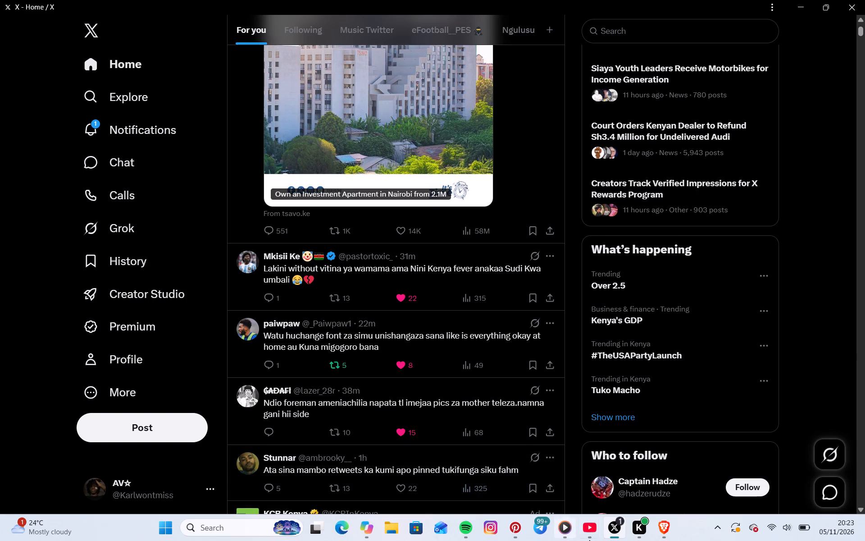
# Switch back to the Canva infographic design in Brave.
pyautogui.click(661, 531)
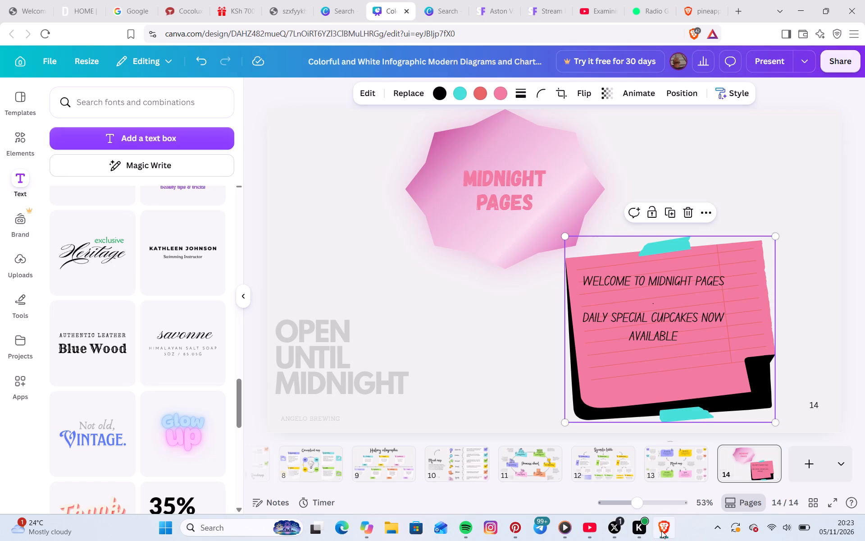